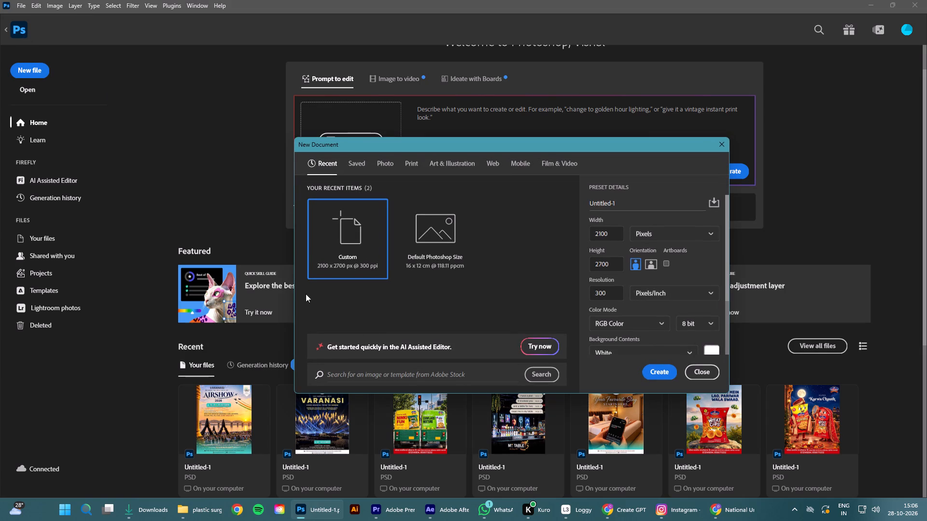
pyautogui.click(653, 374)
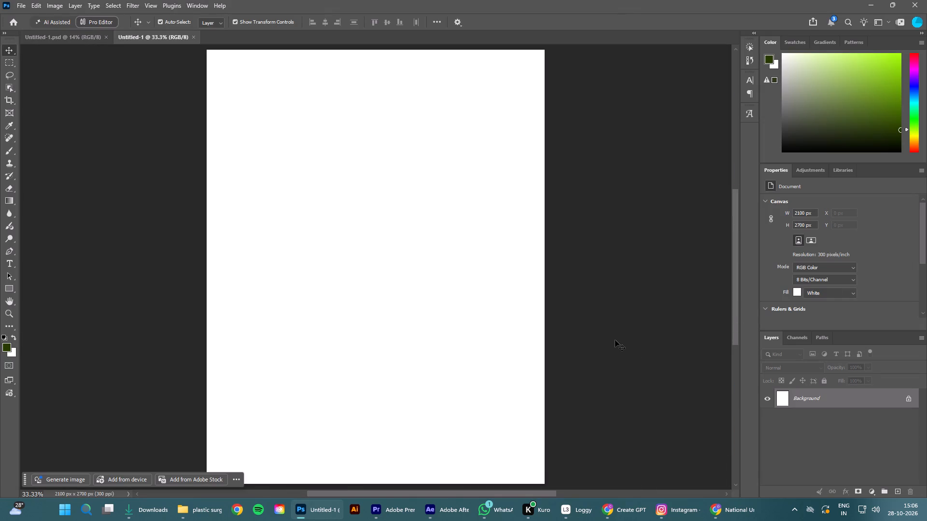
pyautogui.keyDown('alt'); pyautogui.scroll(-5, 567, 367); pyautogui.keyUp('alt')
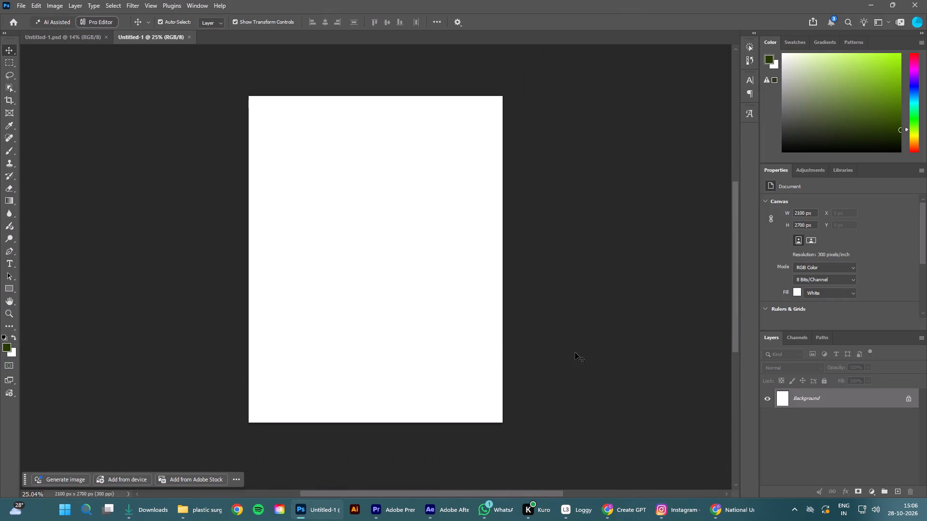
pyautogui.keyDown('alt'); pyautogui.scroll(-1, 575, 353); pyautogui.keyUp('alt')
pyautogui.scroll(2, 576, 328)
pyautogui.moveTo(406, 491); pyautogui.dragTo(390, 494)
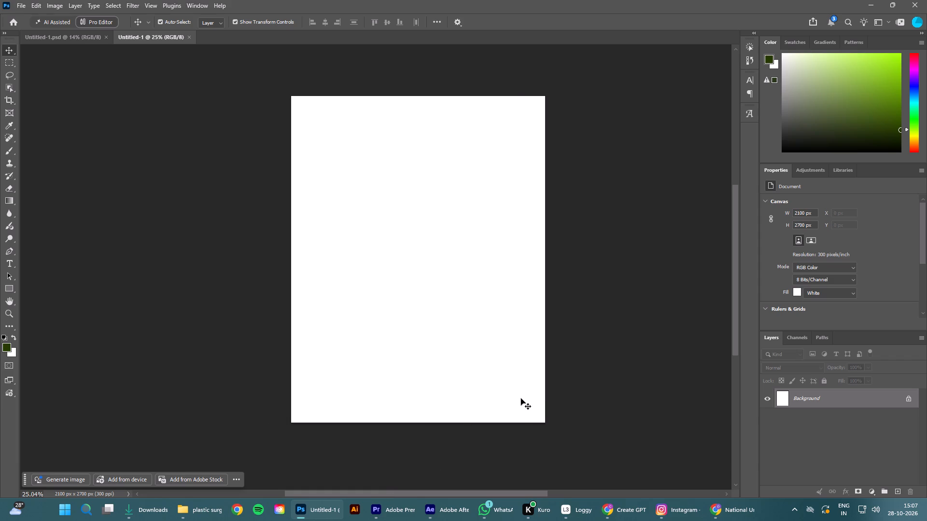
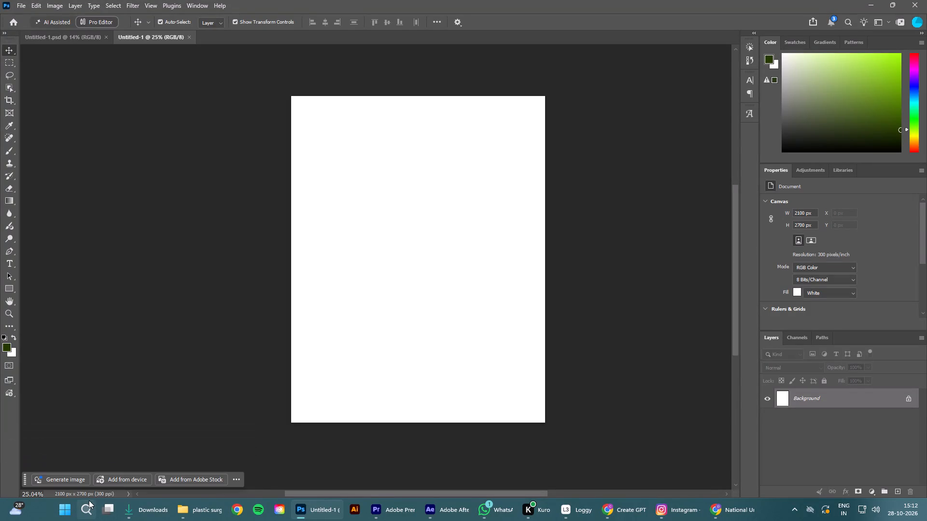
# Place the Golden-Hour Unity Snack Celebration image from the Downloads folder into the new 2100 x 2700 px document.
pyautogui.click(148, 507)
pyautogui.click(88, 27)
pyautogui.click(102, 102)
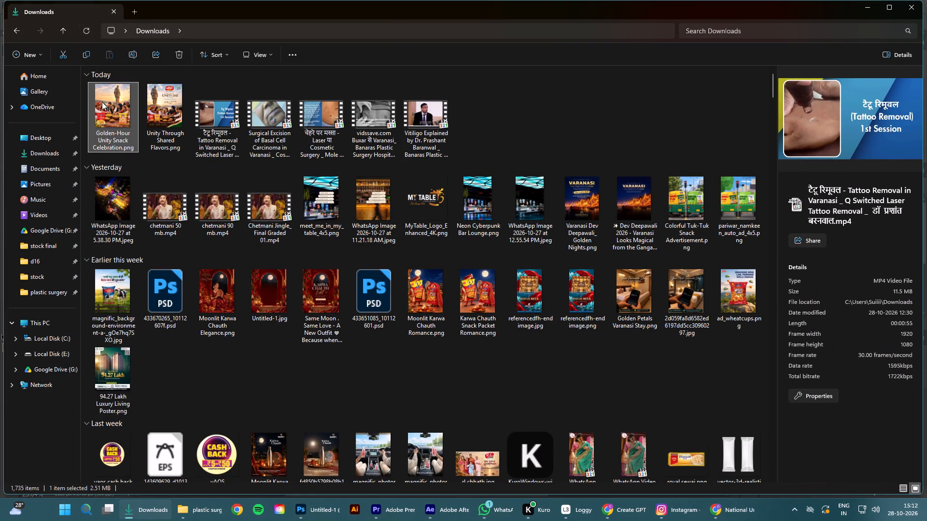
pyautogui.moveTo(113, 106); pyautogui.dragTo(381, 374)
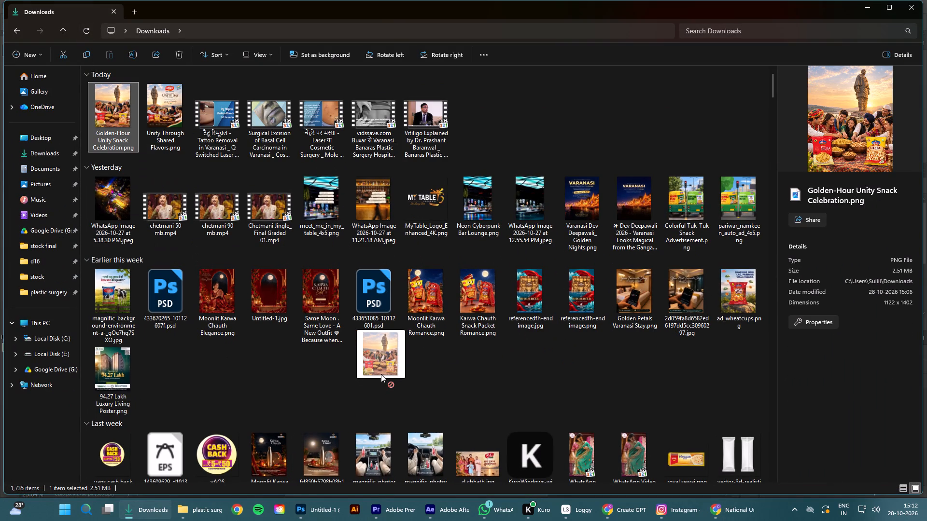
pyautogui.moveTo(381, 374); pyautogui.dragTo(402, 448)
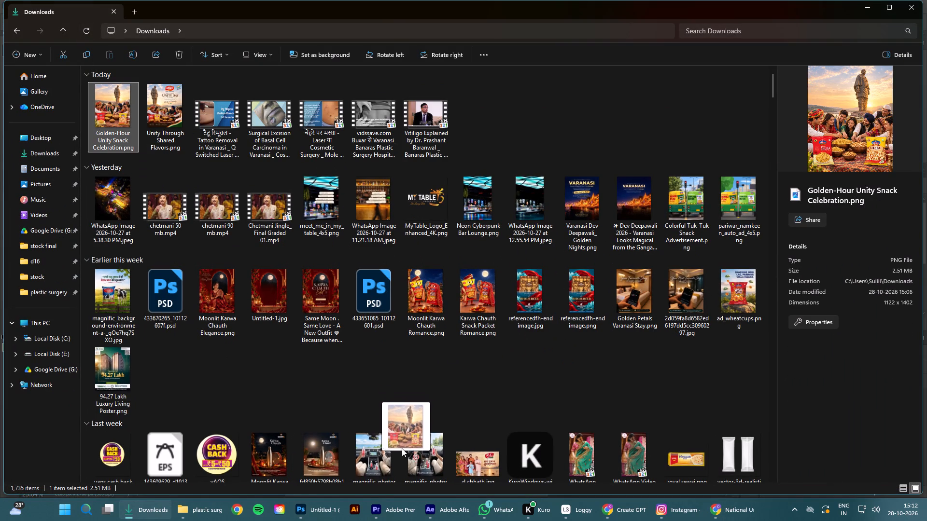
pyautogui.moveTo(402, 448); pyautogui.dragTo(375, 303)
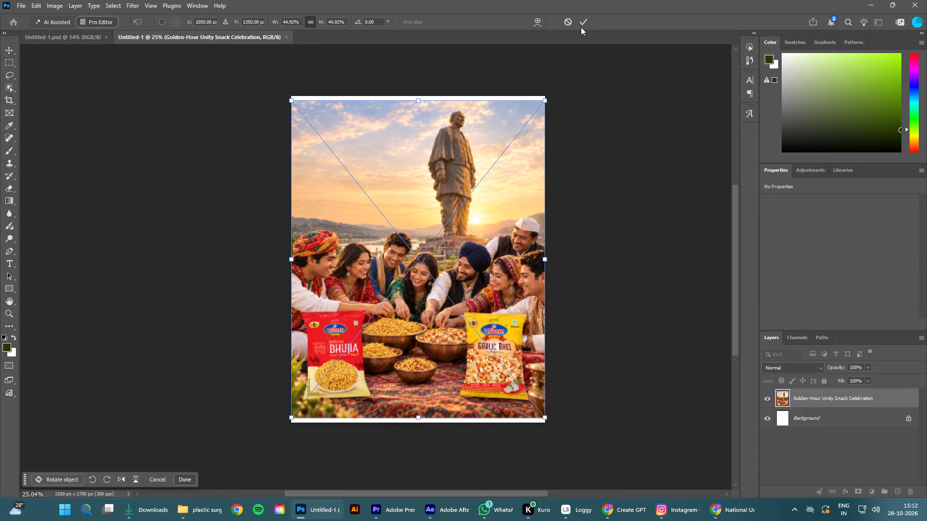
pyautogui.click(584, 19)
pyautogui.click(572, 181)
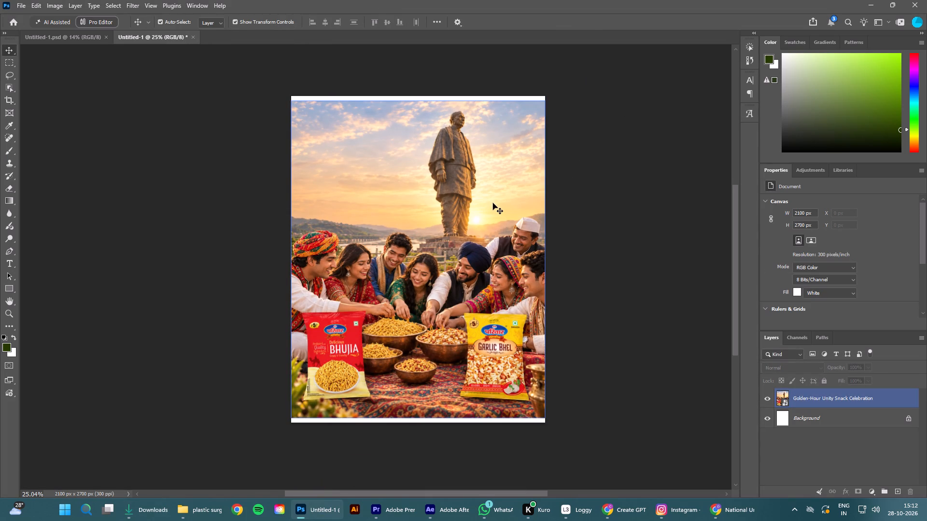
# Scale the placed image up proportionally to about 45.57% so it reaches the canvas's top edge.
pyautogui.click(450, 193)
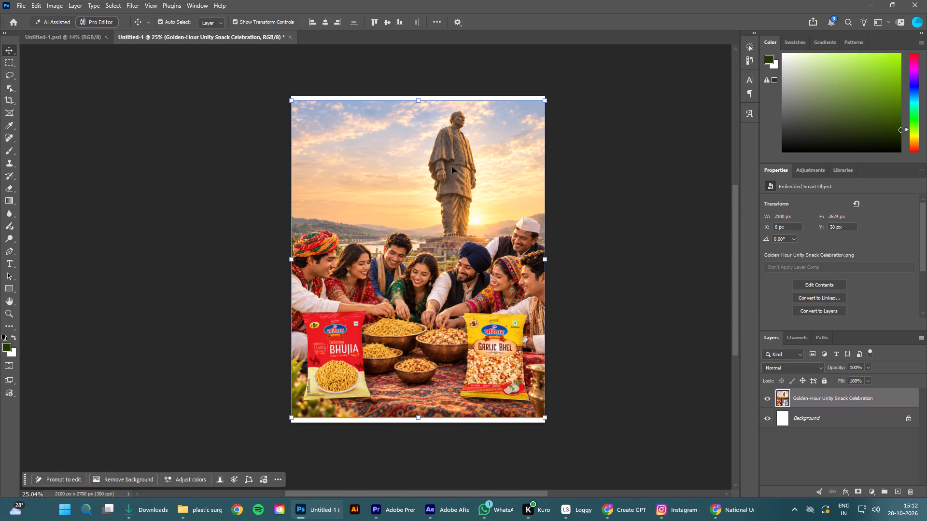
pyautogui.moveTo(418, 99); pyautogui.dragTo(418, 93)
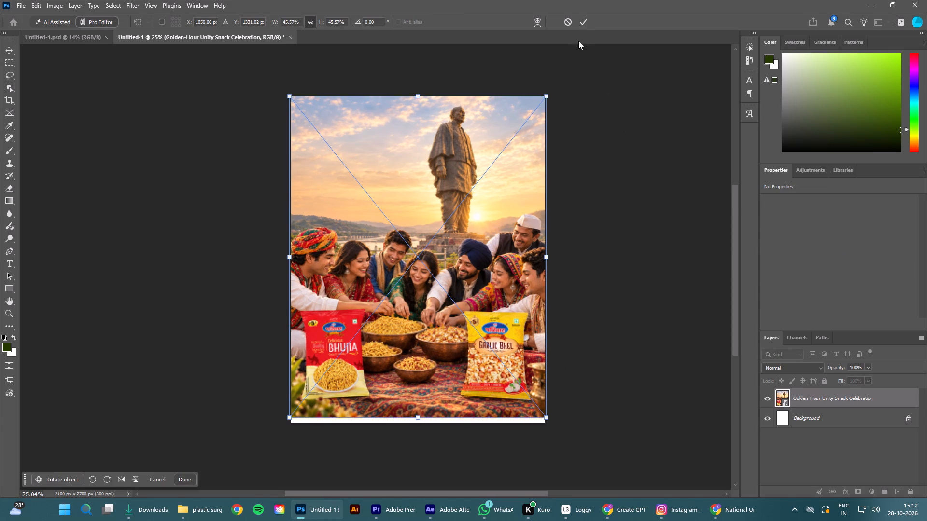
pyautogui.click(583, 24)
pyautogui.click(594, 156)
pyautogui.click(478, 228)
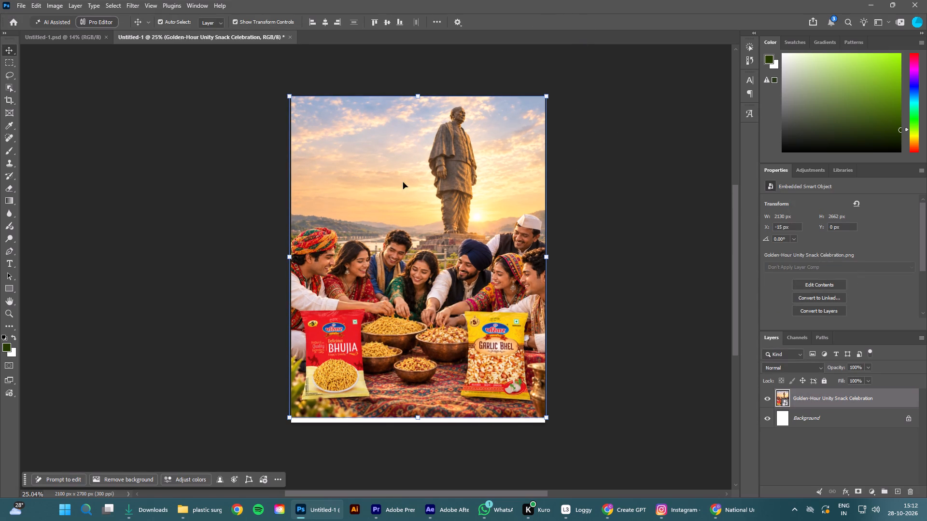
# Select the subject of the placed image automatically.
pyautogui.click(113, 5)
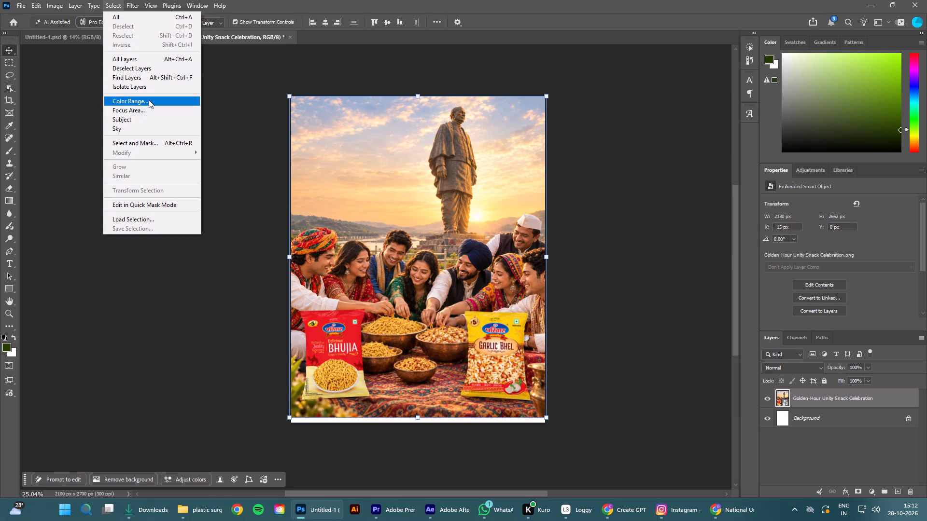
pyautogui.click(140, 119)
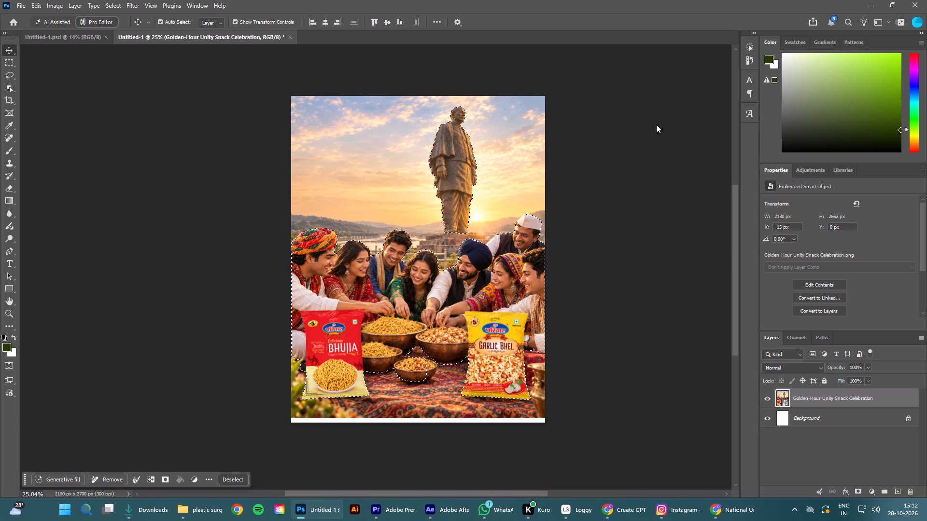
# Subtract the statue from the selection with Object Selection, and clear the leftover patch by its foot with the Lasso.
pyautogui.click(9, 86)
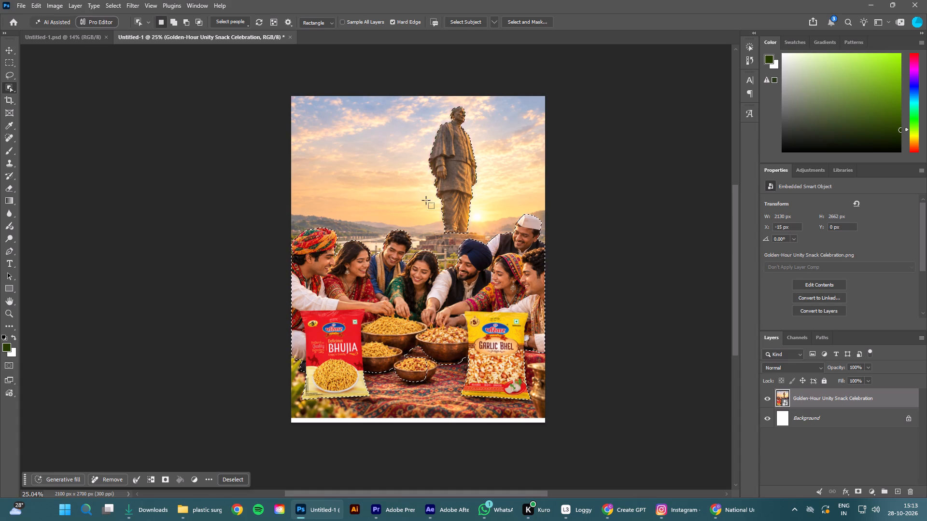
pyautogui.keyDown('alt'); pyautogui.click(455, 191); pyautogui.keyUp('alt')
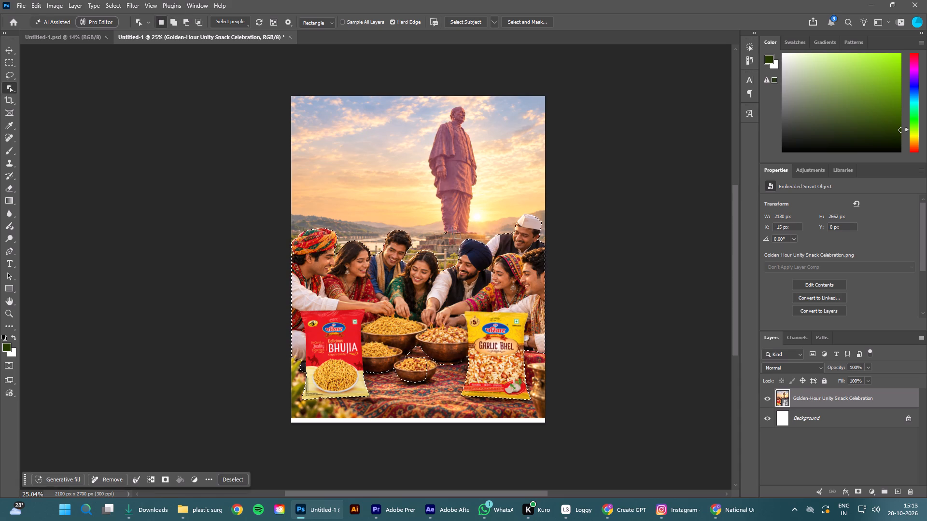
pyautogui.scroll(-3, 442, 232)
pyautogui.keyDown('alt'); pyautogui.scroll(9, 444, 230); pyautogui.keyUp('alt')
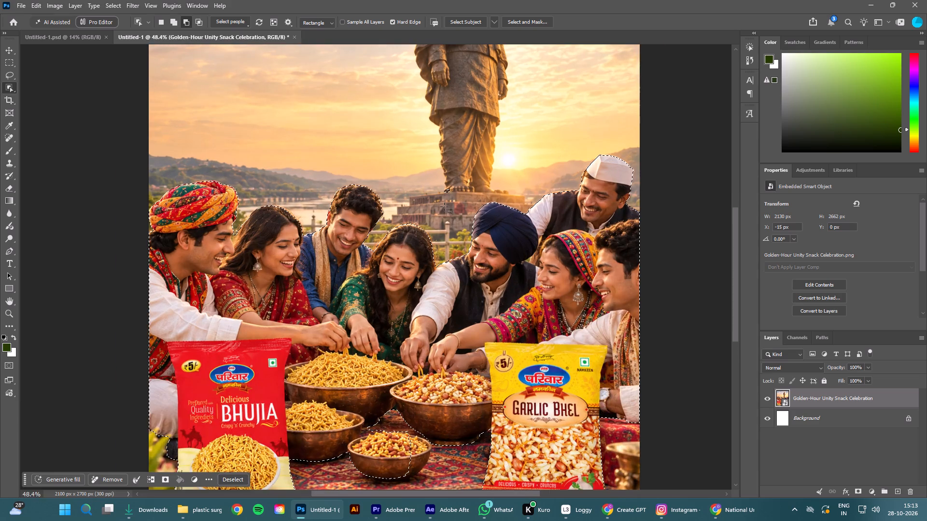
pyautogui.keyDown('alt'); pyautogui.scroll(11, 444, 206); pyautogui.keyUp('alt')
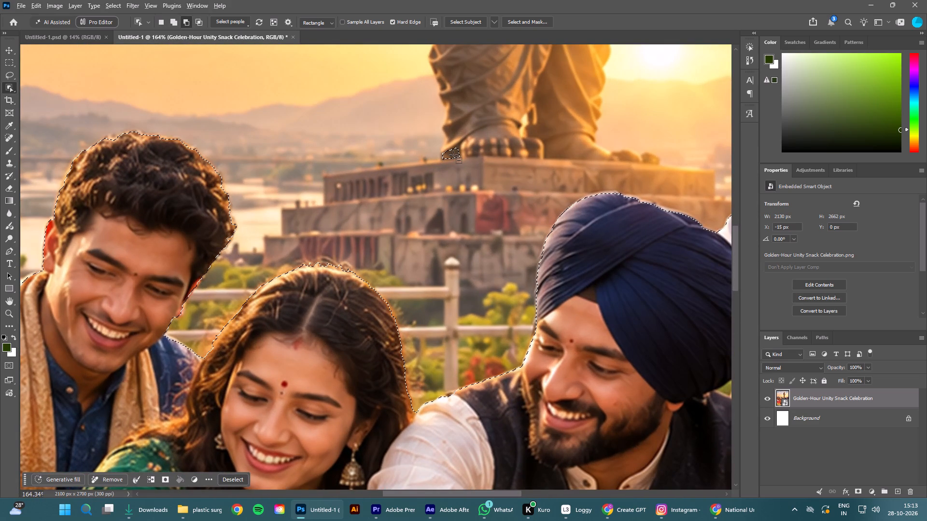
pyautogui.keyDown('alt'); pyautogui.click(453, 154); pyautogui.keyUp('alt')
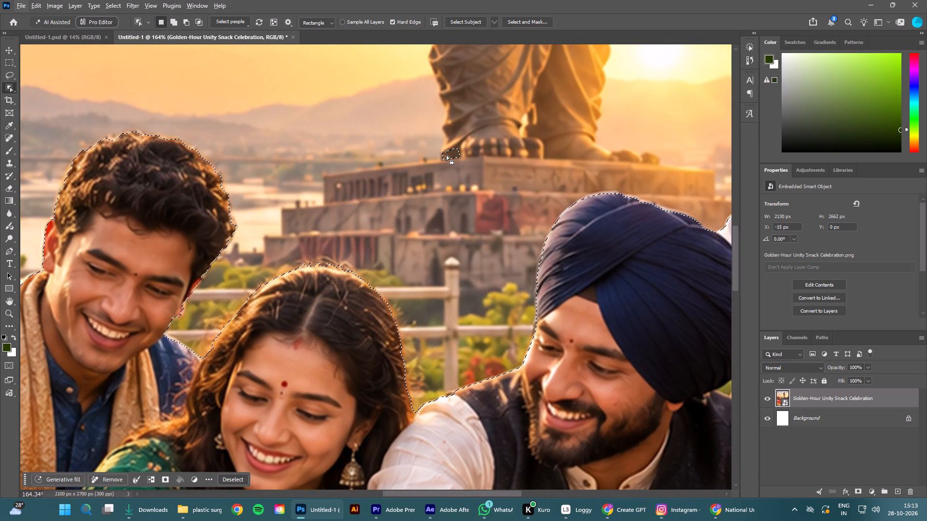
pyautogui.click(12, 73)
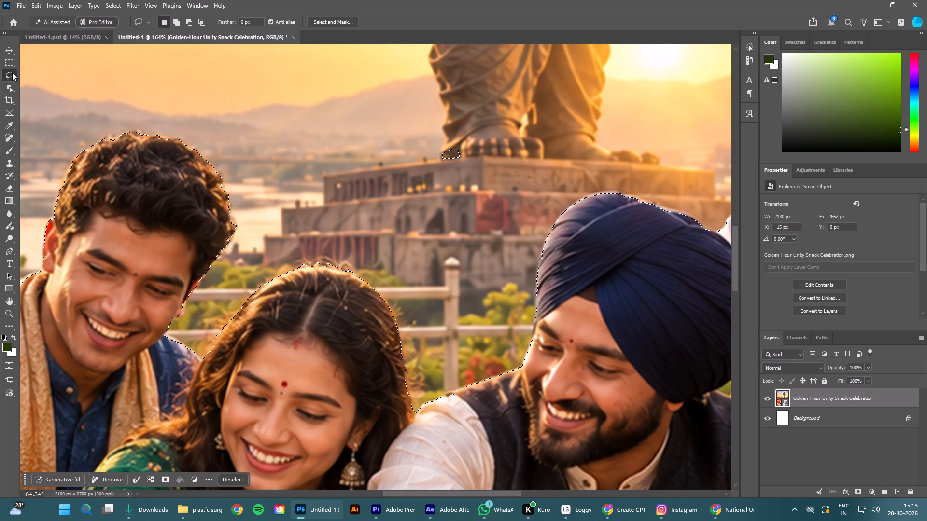
pyautogui.keyDown('alt'); pyautogui.moveTo(464, 149); pyautogui.dragTo(439, 141); pyautogui.keyUp('alt')
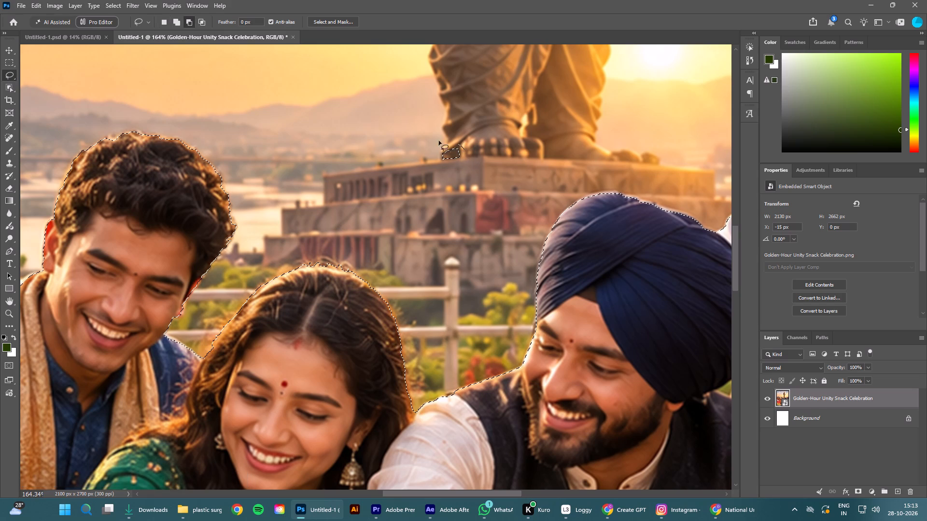
pyautogui.keyDown('alt'); pyautogui.moveTo(439, 141); pyautogui.dragTo(457, 142); pyautogui.keyUp('alt')
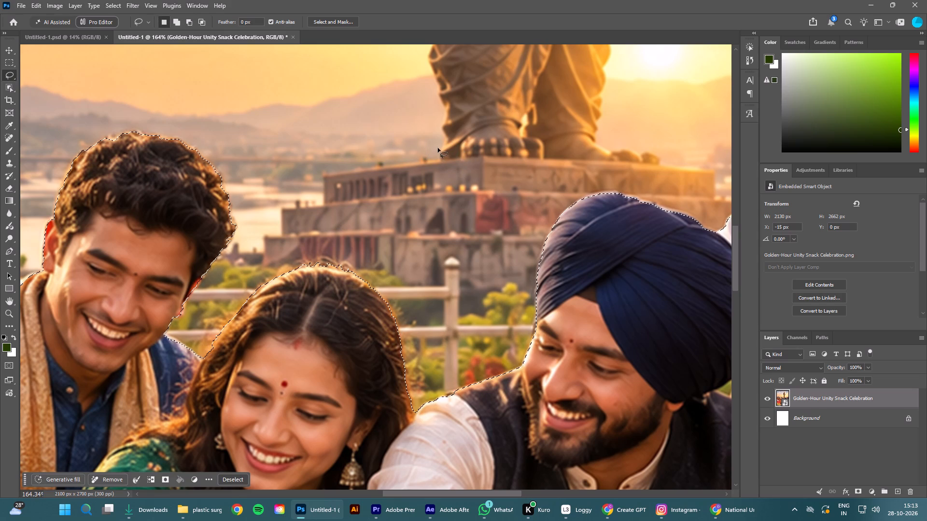
# Add the lower foreground with the packets, bowls and carpet down to the canvas's bottom edge to the selection with the Lasso.
pyautogui.keyDown('alt'); pyautogui.scroll(-19, 446, 152); pyautogui.keyUp('alt')
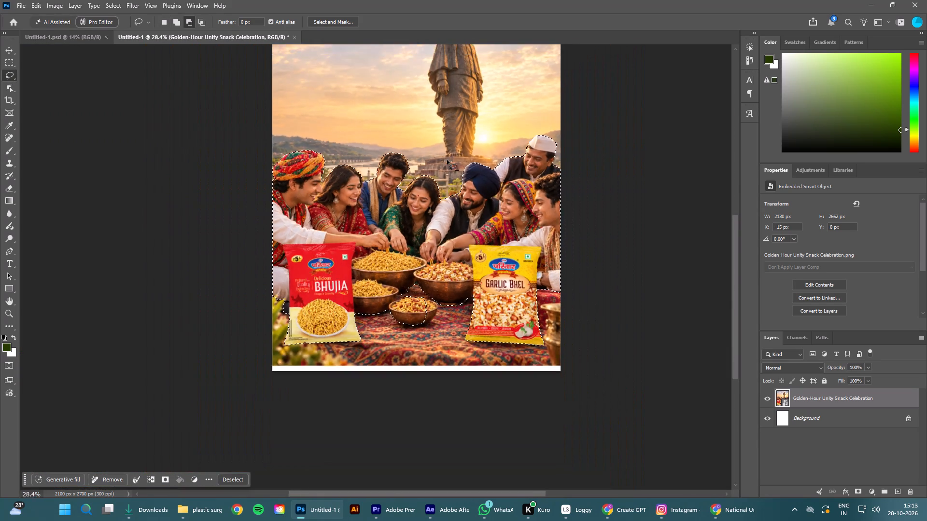
pyautogui.keyDown('alt'); pyautogui.scroll(-4, 447, 160); pyautogui.keyUp('alt')
pyautogui.scroll(7, 452, 163)
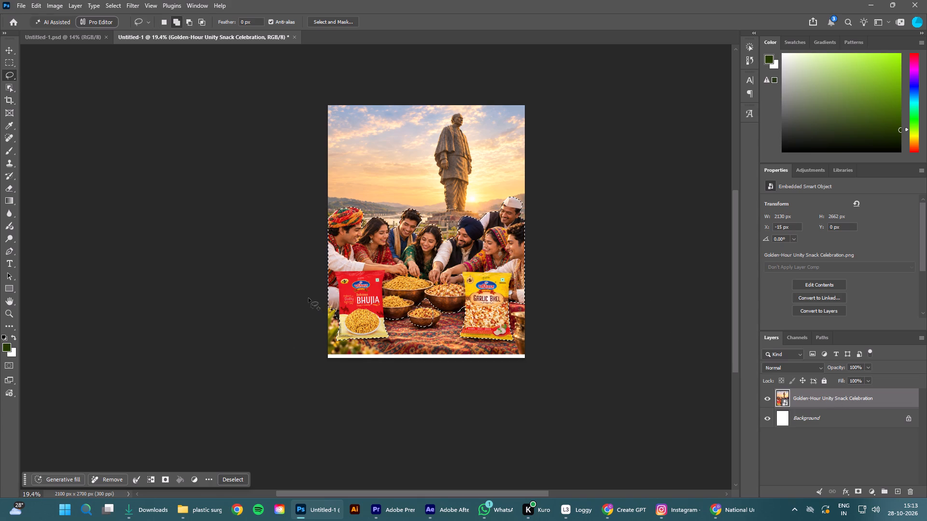
pyautogui.keyDown('shift'); pyautogui.moveTo(309, 298); pyautogui.dragTo(295, 433); pyautogui.keyUp('shift')
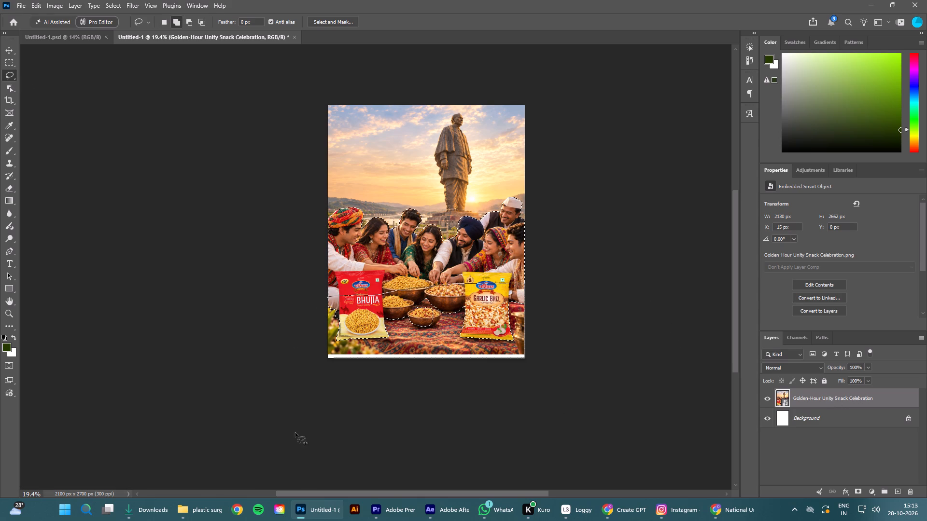
pyautogui.keyDown('shift'); pyautogui.moveTo(295, 433); pyautogui.dragTo(247, 288); pyautogui.keyUp('shift')
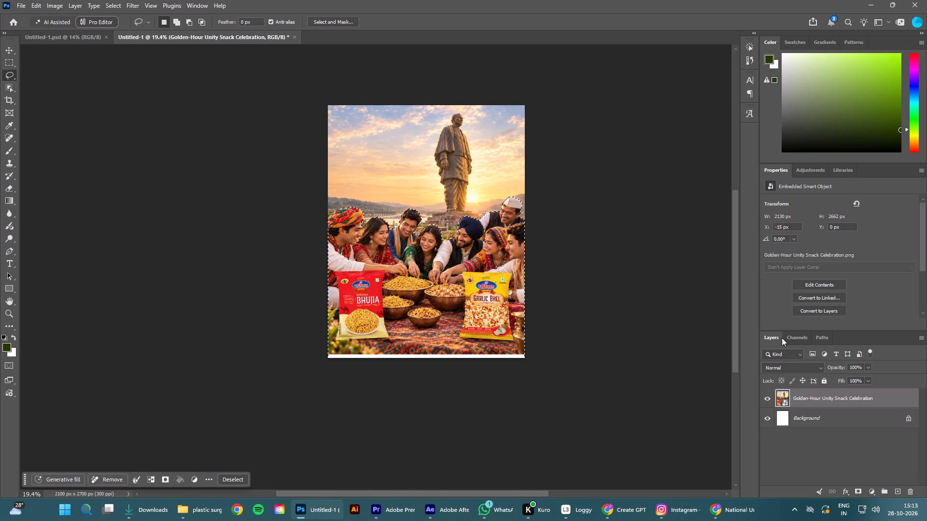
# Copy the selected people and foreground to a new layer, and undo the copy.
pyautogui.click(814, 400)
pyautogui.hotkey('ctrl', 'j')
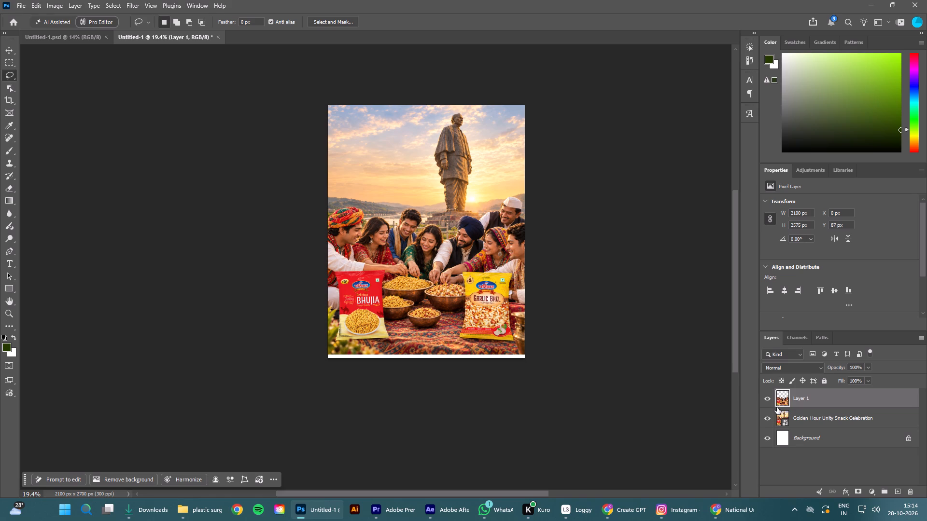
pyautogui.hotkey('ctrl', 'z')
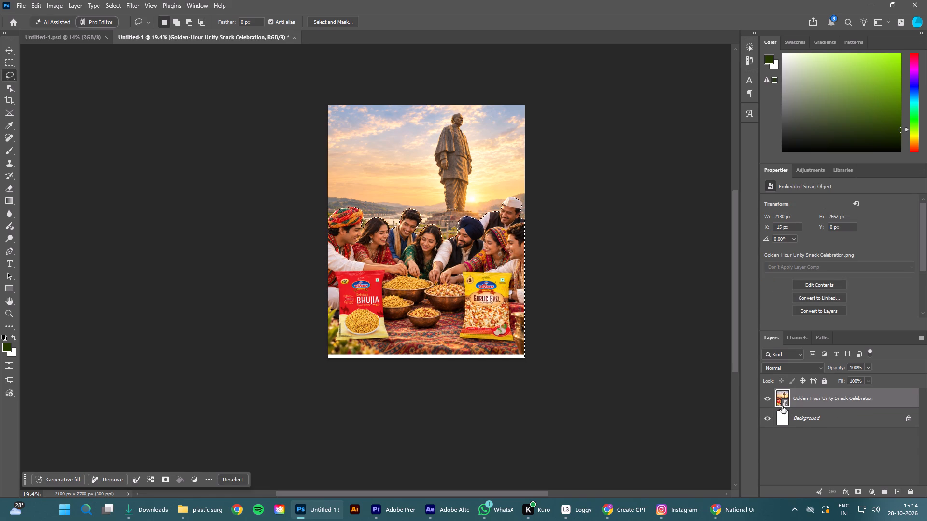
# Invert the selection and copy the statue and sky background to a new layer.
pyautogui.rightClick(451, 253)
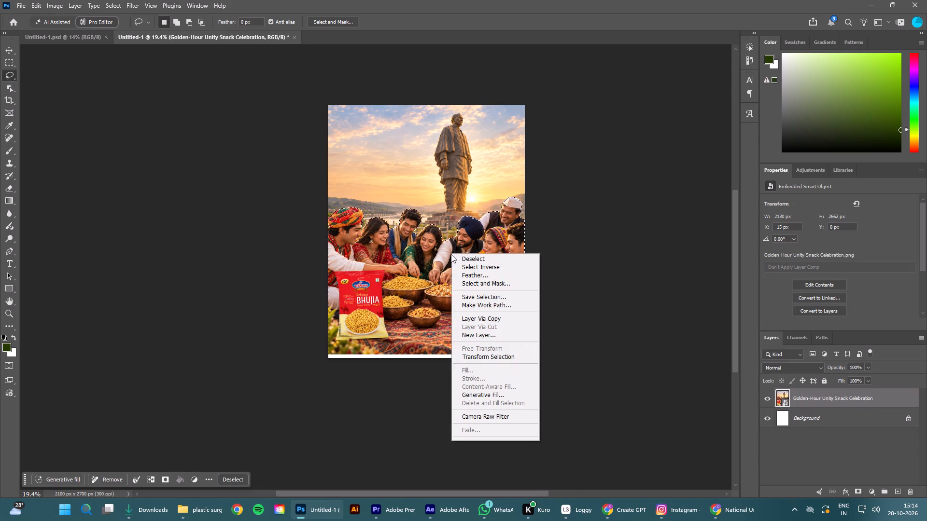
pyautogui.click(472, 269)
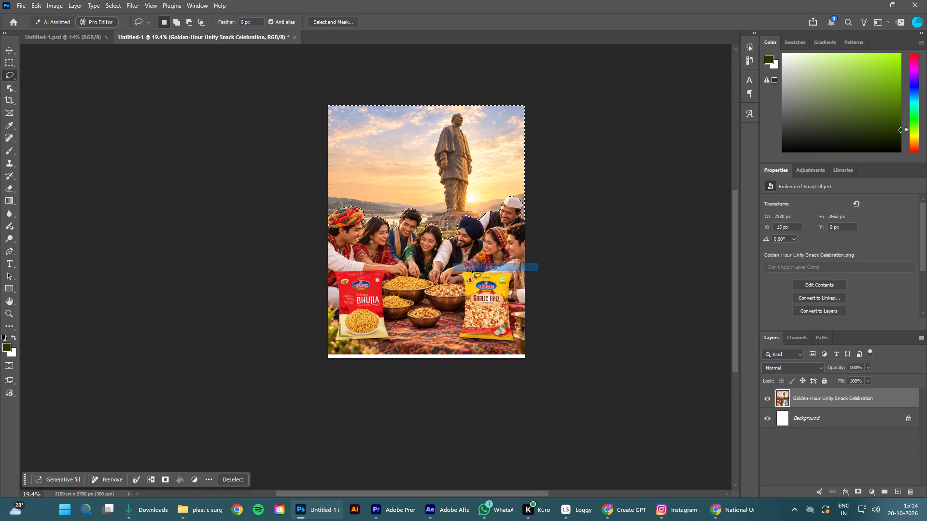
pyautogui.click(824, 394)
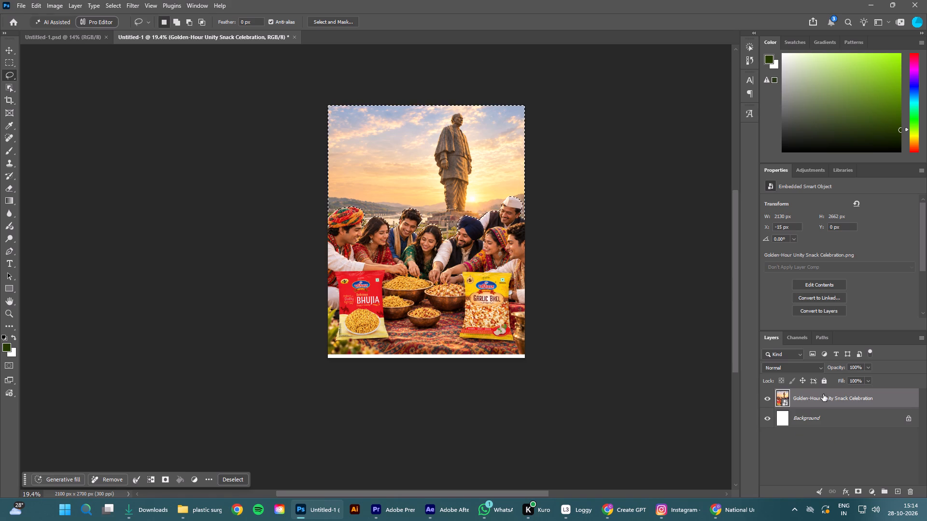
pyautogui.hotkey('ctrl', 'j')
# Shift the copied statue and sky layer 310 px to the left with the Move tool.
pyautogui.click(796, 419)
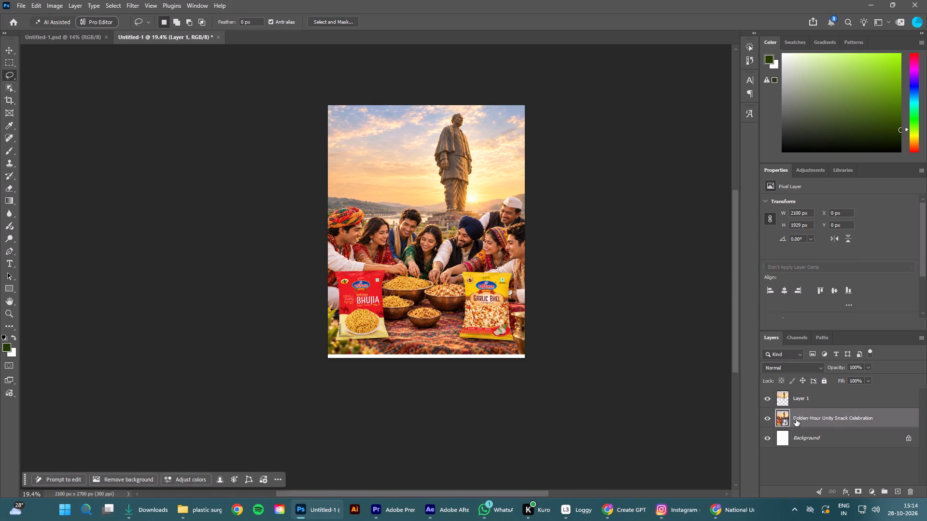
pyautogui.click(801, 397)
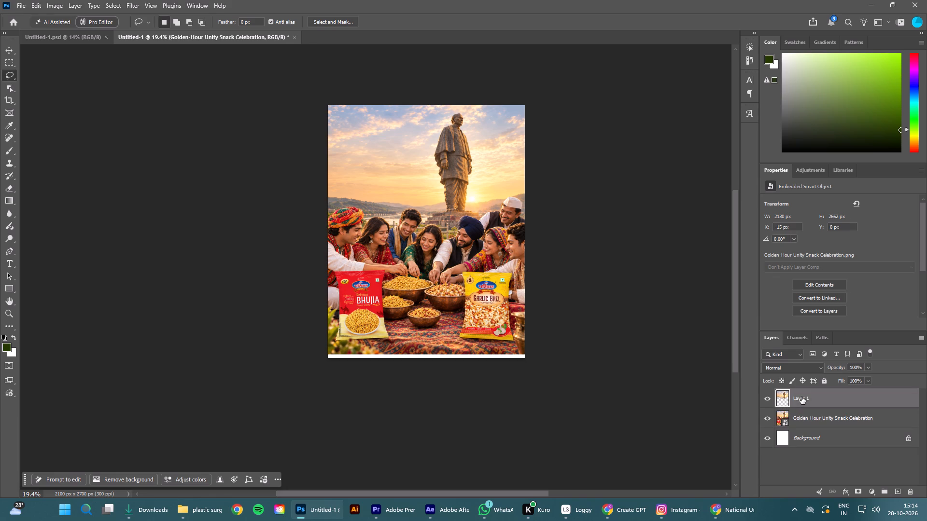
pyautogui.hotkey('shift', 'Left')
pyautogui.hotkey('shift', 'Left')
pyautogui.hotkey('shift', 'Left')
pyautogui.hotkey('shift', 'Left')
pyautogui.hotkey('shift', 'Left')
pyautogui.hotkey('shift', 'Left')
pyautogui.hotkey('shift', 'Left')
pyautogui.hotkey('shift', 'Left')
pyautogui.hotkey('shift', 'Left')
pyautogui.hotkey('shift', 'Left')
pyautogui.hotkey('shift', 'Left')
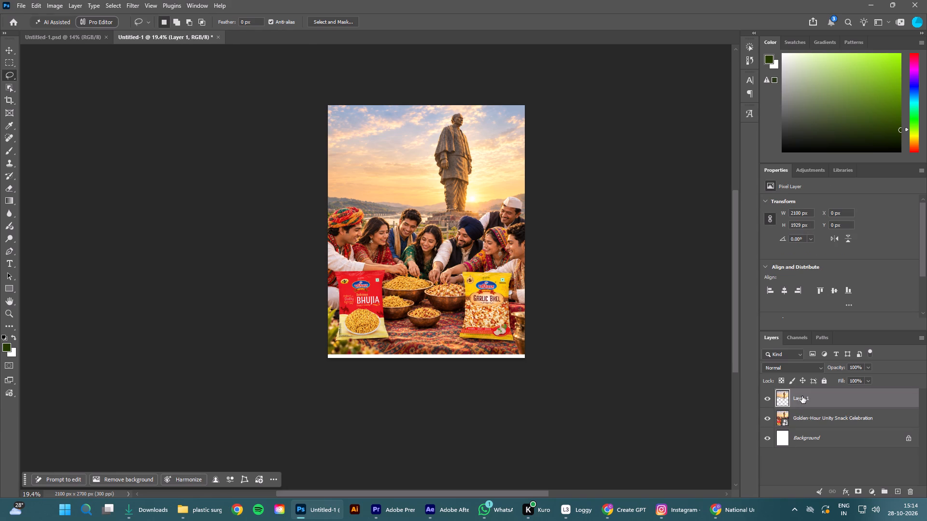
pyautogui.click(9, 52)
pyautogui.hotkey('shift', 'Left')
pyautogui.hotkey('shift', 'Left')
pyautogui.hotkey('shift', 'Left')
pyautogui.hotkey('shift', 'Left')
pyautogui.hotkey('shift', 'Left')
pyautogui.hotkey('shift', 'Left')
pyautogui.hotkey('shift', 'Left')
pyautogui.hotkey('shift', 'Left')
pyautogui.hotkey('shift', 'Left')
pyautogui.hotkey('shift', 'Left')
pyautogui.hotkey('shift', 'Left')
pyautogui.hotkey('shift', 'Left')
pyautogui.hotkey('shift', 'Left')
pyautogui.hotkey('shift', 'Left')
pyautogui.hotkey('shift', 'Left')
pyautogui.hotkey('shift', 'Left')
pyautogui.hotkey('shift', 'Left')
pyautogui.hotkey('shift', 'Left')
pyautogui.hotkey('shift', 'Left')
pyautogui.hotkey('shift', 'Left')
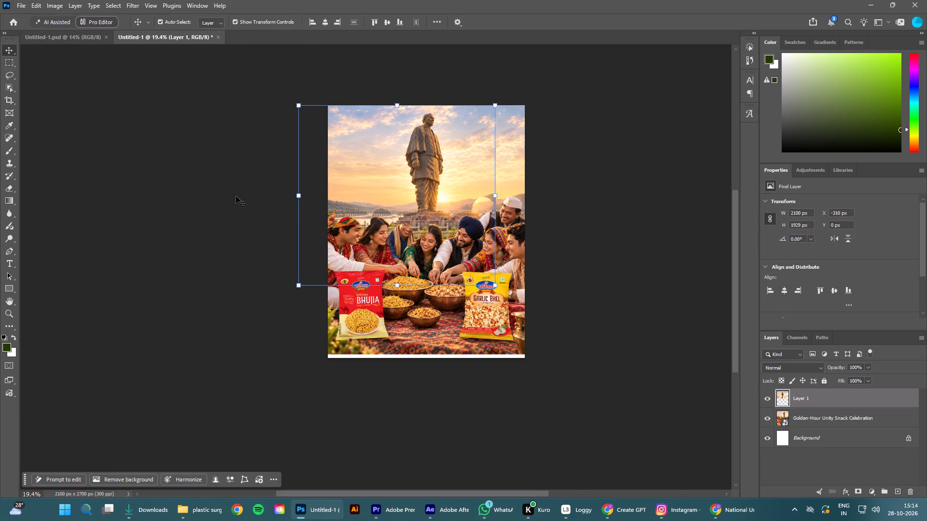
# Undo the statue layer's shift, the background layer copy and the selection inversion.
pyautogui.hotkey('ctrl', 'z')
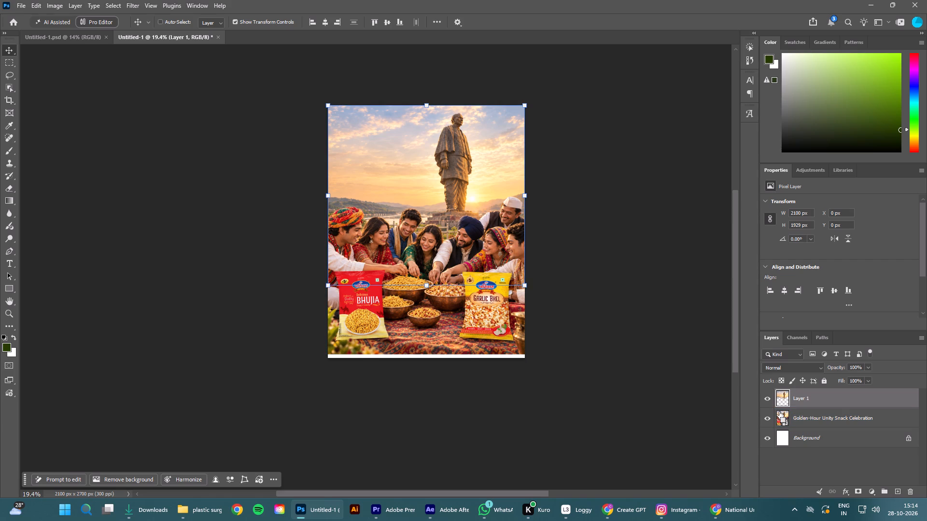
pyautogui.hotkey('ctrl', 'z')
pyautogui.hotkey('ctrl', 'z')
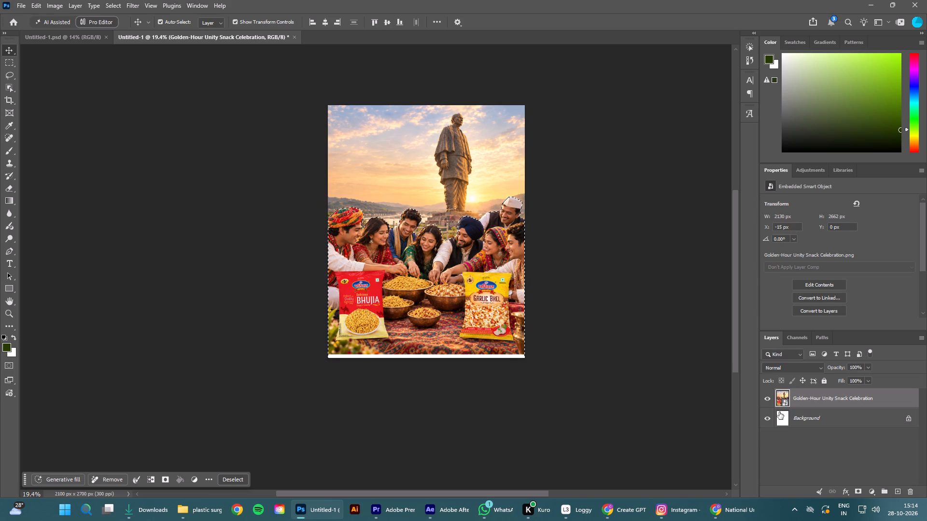
# Copy the selected people and foreground from the Golden-Hour Unity Snack Celebration layer to a new layer.
pyautogui.click(835, 398)
pyautogui.hotkey('ctrl', 'j')
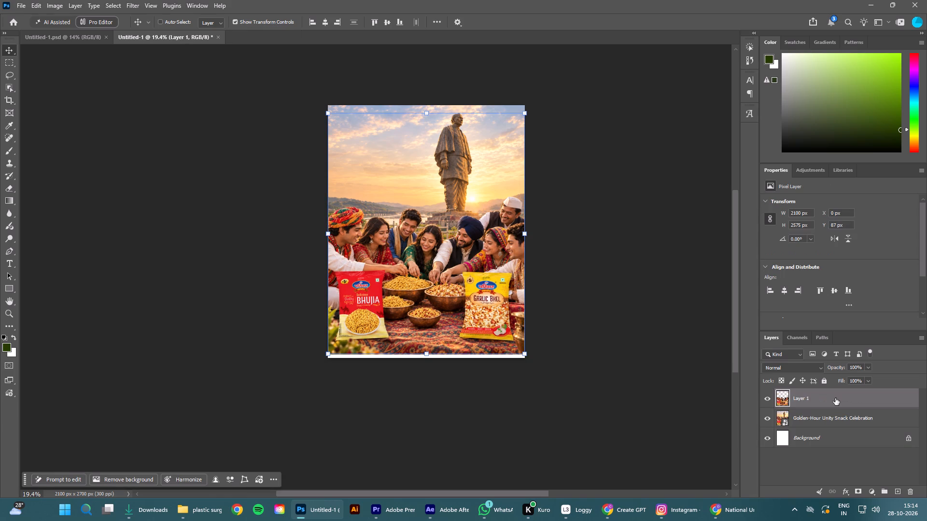
# Hide the new people and foreground layer, keeping the original image layer as the active one.
pyautogui.click(815, 417)
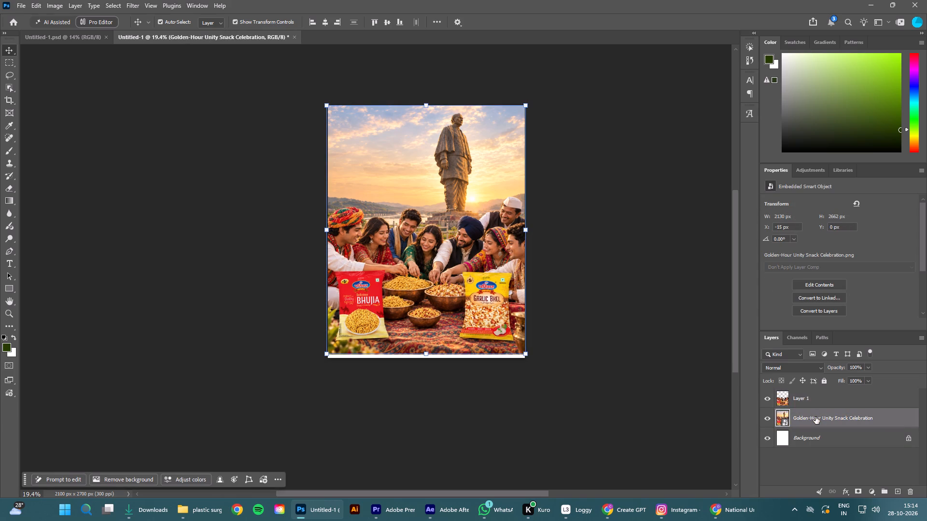
pyautogui.click(767, 393)
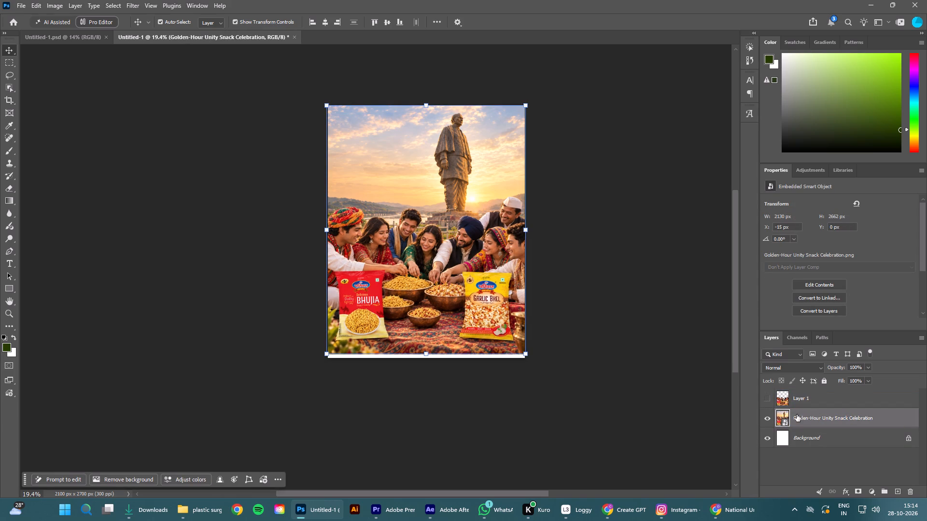
# On the original image layer, lasso loosely around all the people, packets and foreground including the bottom white strip, and apply Remove to the selection.
pyautogui.click(797, 414)
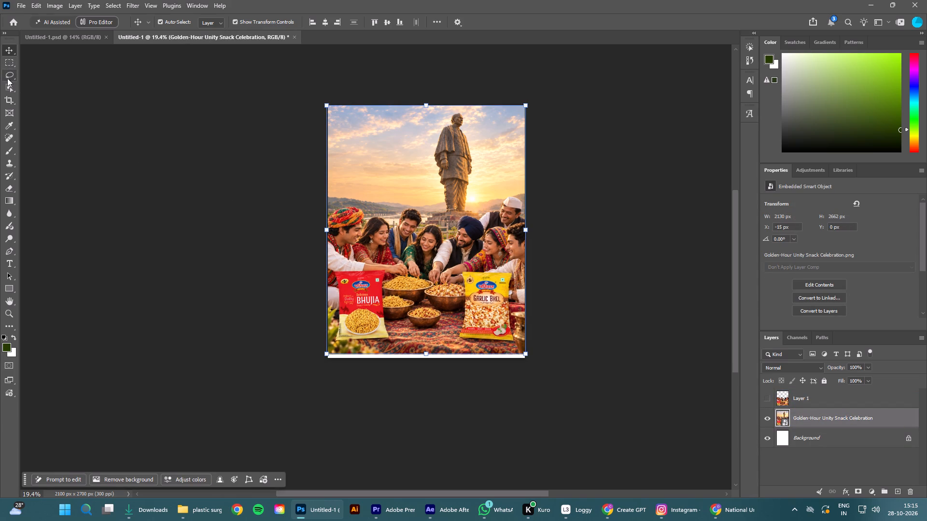
pyautogui.click(9, 75)
pyautogui.moveTo(319, 219); pyautogui.dragTo(328, 210)
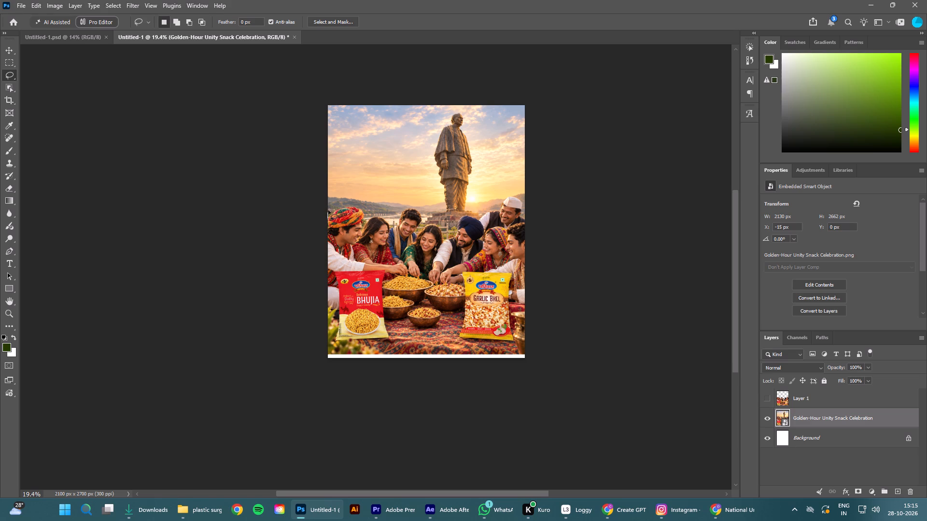
pyautogui.moveTo(328, 210); pyautogui.dragTo(398, 215)
pyautogui.moveTo(398, 215); pyautogui.dragTo(456, 221)
pyautogui.moveTo(456, 221); pyautogui.dragTo(483, 211)
pyautogui.moveTo(483, 211); pyautogui.dragTo(527, 216)
pyautogui.moveTo(527, 216); pyautogui.dragTo(550, 354)
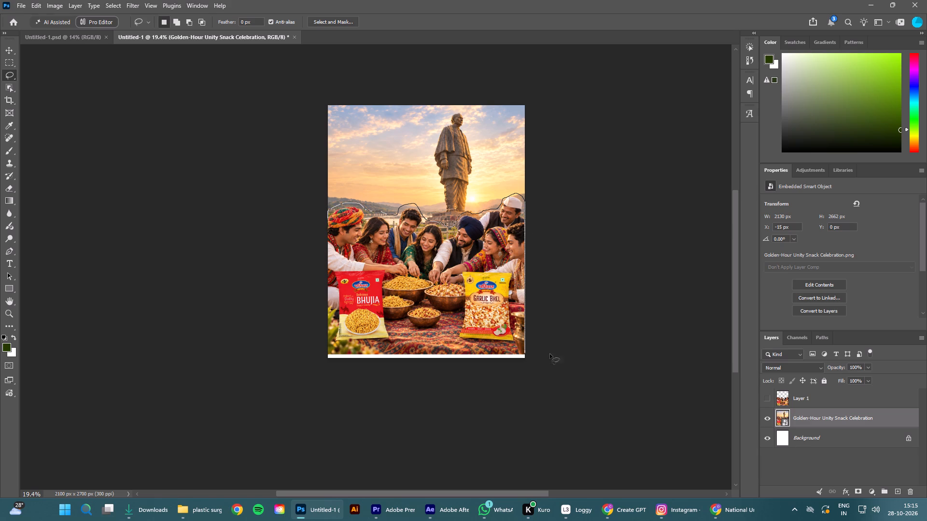
pyautogui.moveTo(550, 354); pyautogui.dragTo(337, 358)
pyautogui.moveTo(337, 358); pyautogui.dragTo(292, 209)
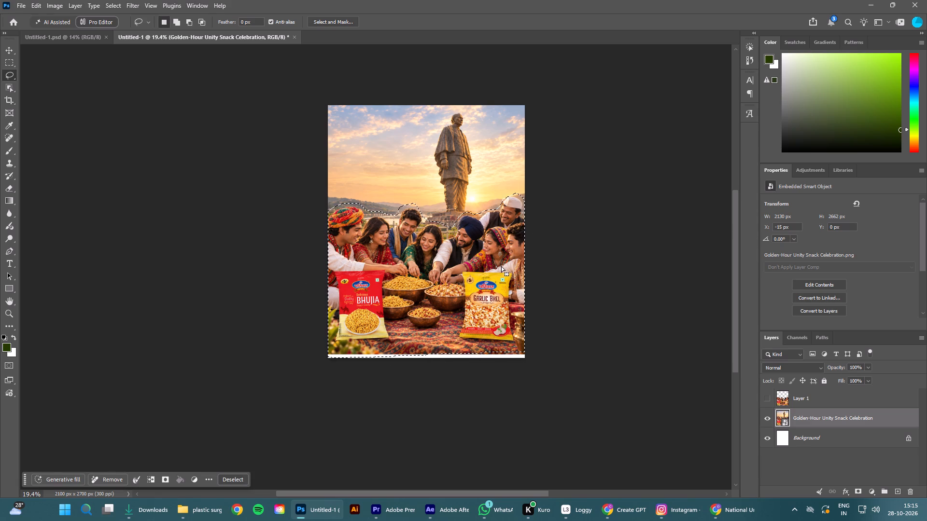
pyautogui.keyDown('shift'); pyautogui.moveTo(519, 253); pyautogui.dragTo(305, 434); pyautogui.keyUp('shift')
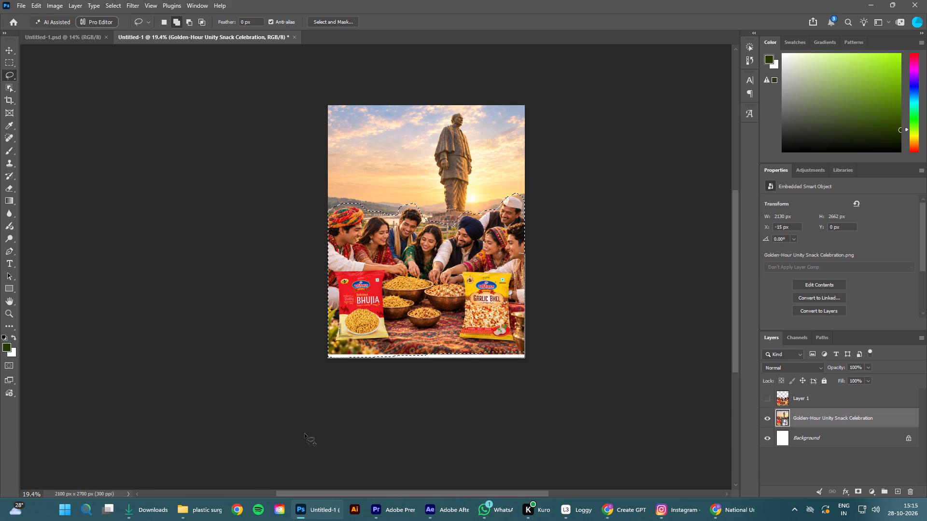
pyautogui.keyDown('shift'); pyautogui.moveTo(305, 434); pyautogui.dragTo(553, 274); pyautogui.keyUp('shift')
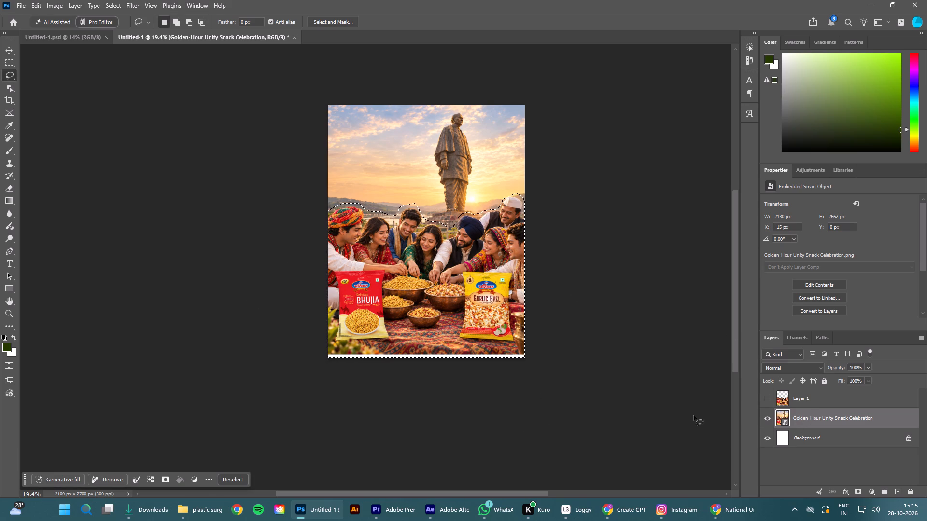
pyautogui.click(104, 481)
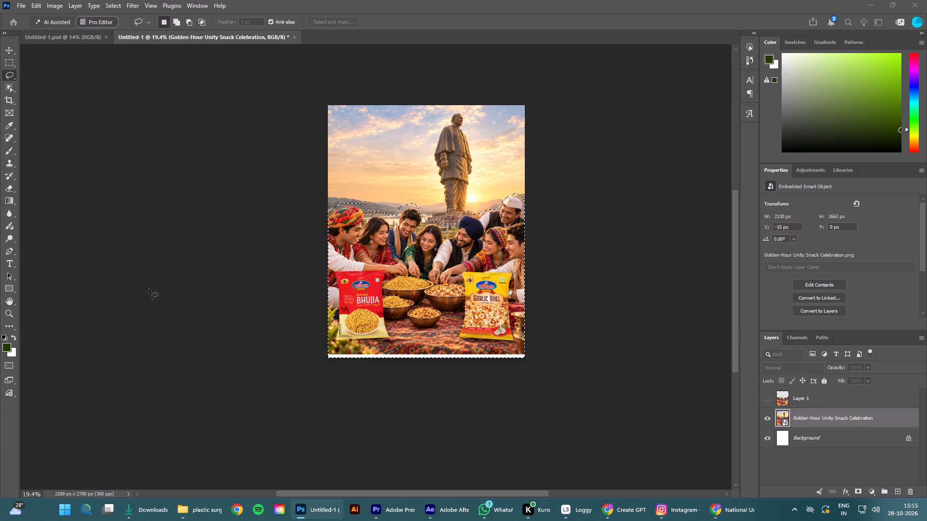
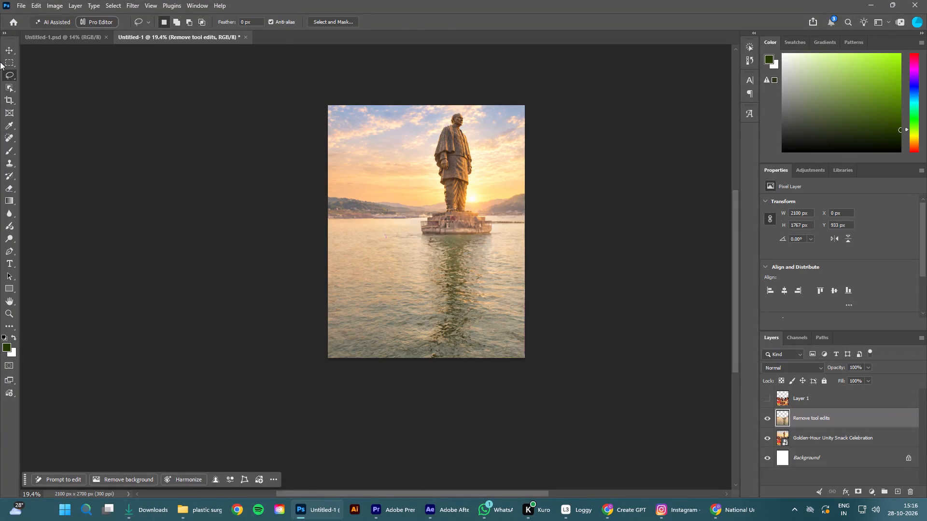
# Switch to the Move tool, deselect all layers and dismiss the incoming chat notification.
pyautogui.click(7, 51)
pyautogui.click(110, 181)
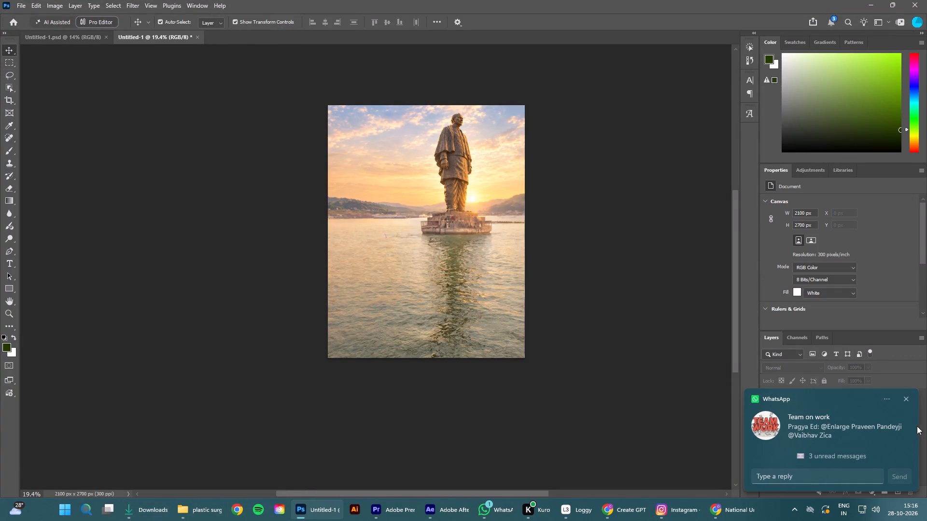
pyautogui.click(905, 401)
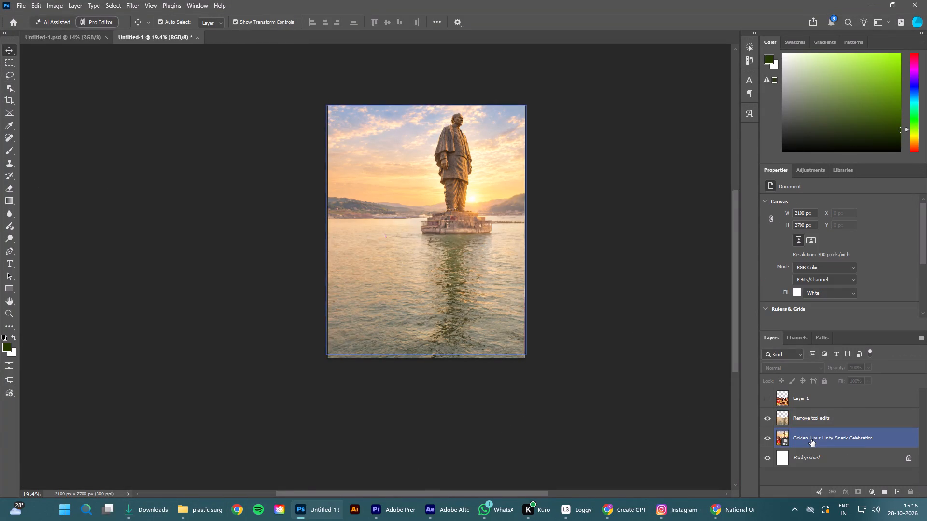
# Show the hidden people and foreground layer, Layer 1, to check it over the cleaned lake and statue background.
pyautogui.click(811, 439)
pyautogui.keyDown('ctrl'); pyautogui.click(813, 424); pyautogui.keyUp('ctrl')
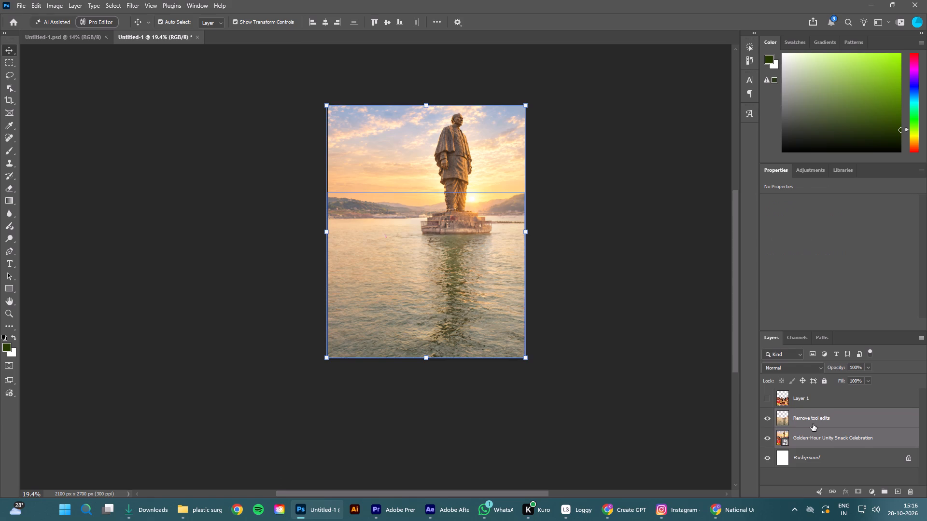
pyautogui.click(769, 397)
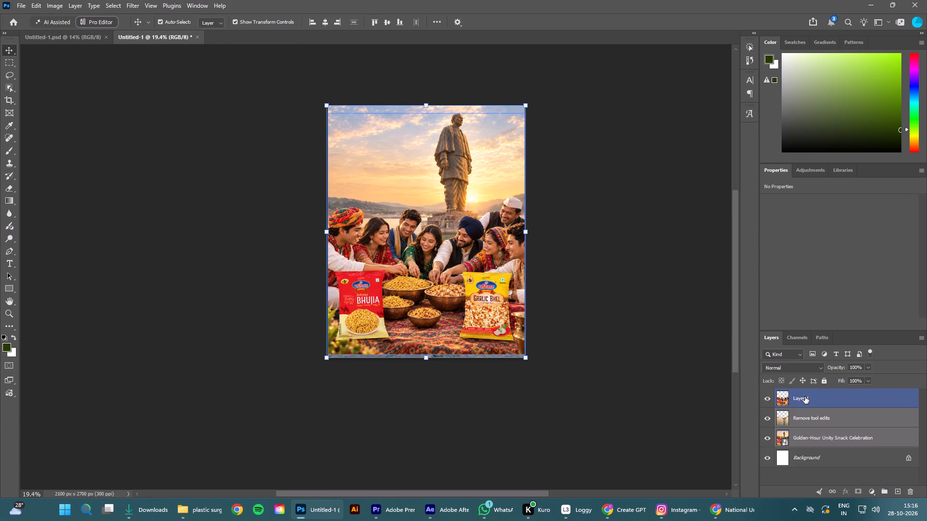
pyautogui.click(805, 397)
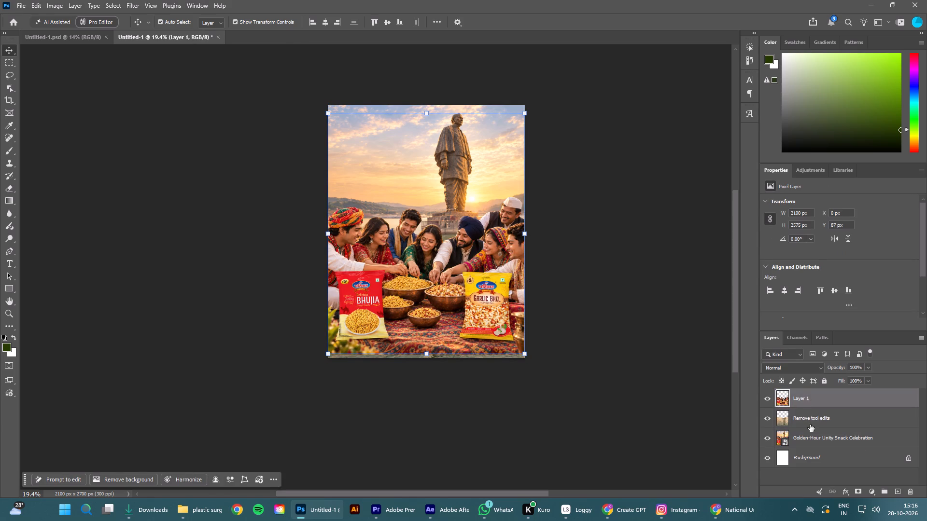
# Hide Layer 1 and merge the Remove tool edits layer with the Golden-Hour Unity Snack Celebration layer.
pyautogui.click(815, 442)
pyautogui.click(763, 400)
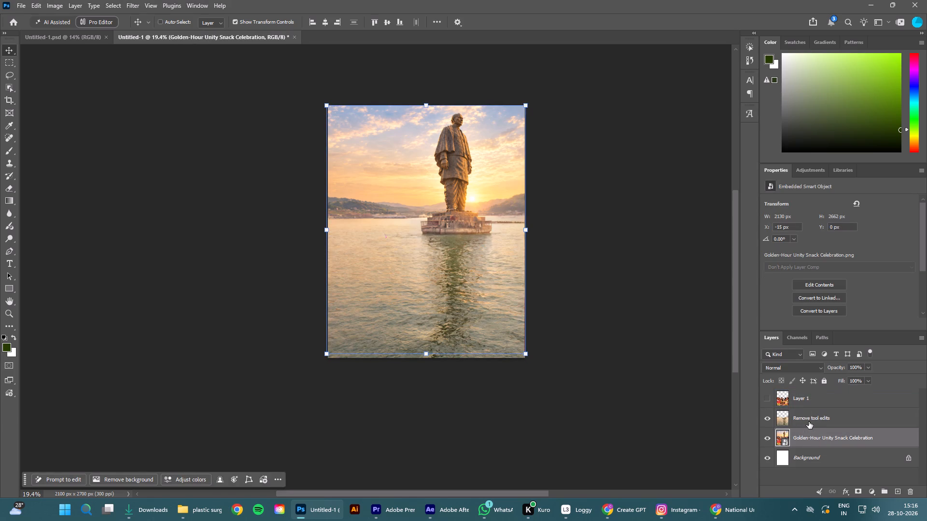
pyautogui.keyDown('ctrl'); pyautogui.click(809, 422); pyautogui.keyUp('ctrl')
pyautogui.rightClick(809, 422)
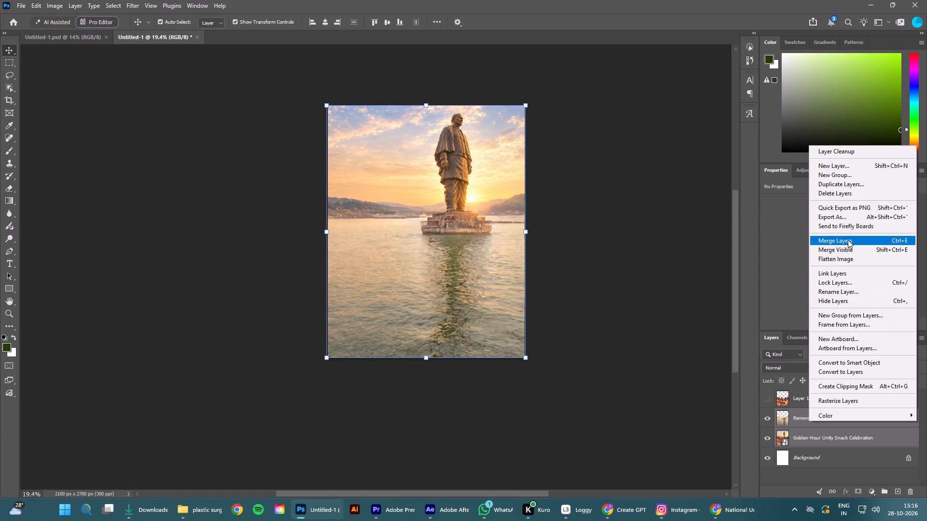
# Merge the Remove tool edits and Golden-Hour Unity Snack Celebration layers, and show the people layer, Layer 1, again.
pyautogui.click(848, 240)
pyautogui.click(769, 402)
pyautogui.click(810, 398)
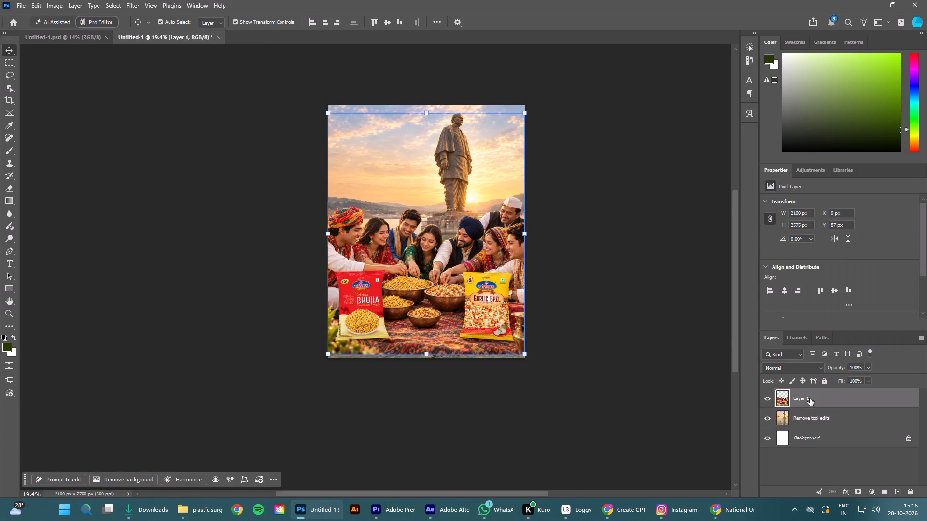
# Shift the merged statue background layer horizontally until its X position is -775 px, leaving Layer 1 in place.
pyautogui.click(799, 425)
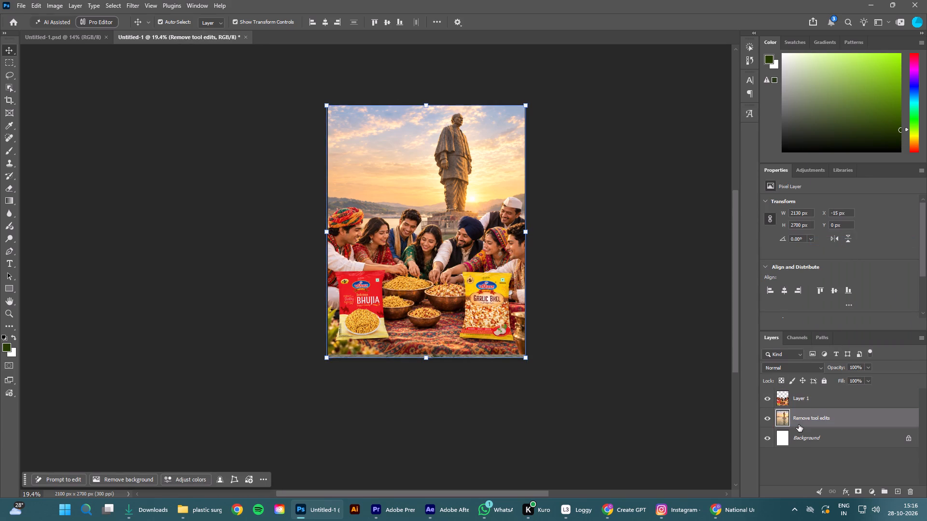
pyautogui.hotkey('shift', 'Left')
pyautogui.hotkey('shift', 'Left')
pyautogui.hotkey('shift', 'Left')
pyautogui.hotkey('shift', 'Left')
pyautogui.hotkey('shift', 'Left')
pyautogui.hotkey('shift', 'Left')
pyautogui.hotkey('shift', 'Left')
pyautogui.hotkey('shift', 'Left')
pyautogui.hotkey('shift', 'Left')
pyautogui.hotkey('shift', 'Left')
pyautogui.hotkey('shift', 'Left')
pyautogui.hotkey('shift', 'Left')
pyautogui.hotkey('shift', 'Left')
pyautogui.hotkey('shift', 'Left')
pyautogui.hotkey('shift', 'Left')
pyautogui.hotkey('shift', 'Left')
pyautogui.hotkey('shift', 'Left')
pyautogui.hotkey('shift', 'Left')
pyautogui.hotkey('shift', 'Left')
pyautogui.hotkey('shift', 'Left')
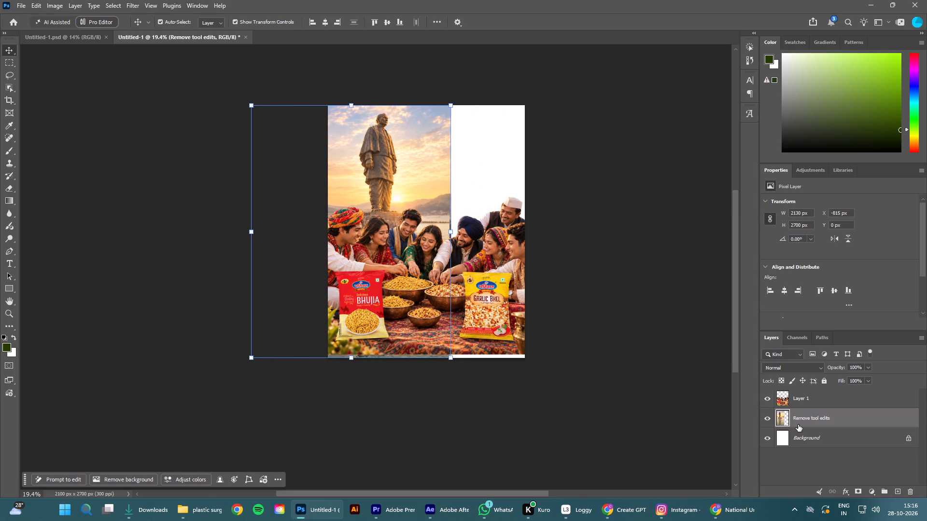
pyautogui.hotkey('shift', 'Right')
pyautogui.hotkey('shift', 'Right')
pyautogui.hotkey('shift', 'Right')
pyautogui.hotkey('shift', 'Right')
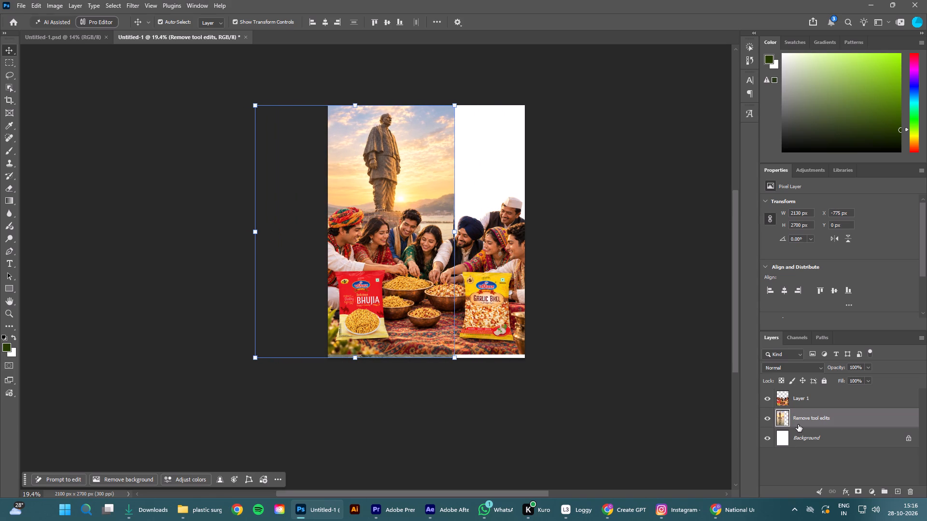
pyautogui.hotkey('shift', 'Right')
pyautogui.hotkey('shift', 'Left')
pyautogui.click(616, 263)
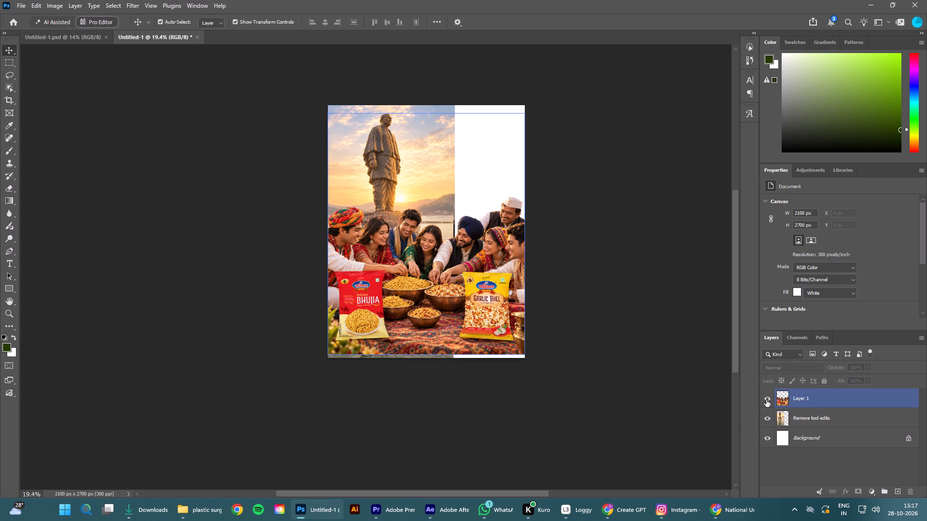
# Hide Layer 1 and delete a full-height strip about 58 px wide containing the leftover remnants along the statue layer's right edge.
pyautogui.click(766, 400)
pyautogui.click(627, 333)
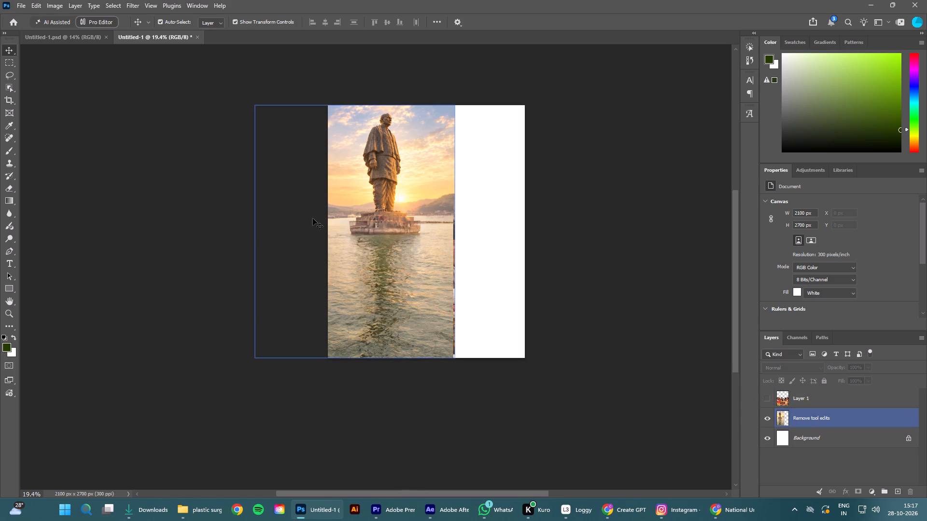
pyautogui.click(9, 65)
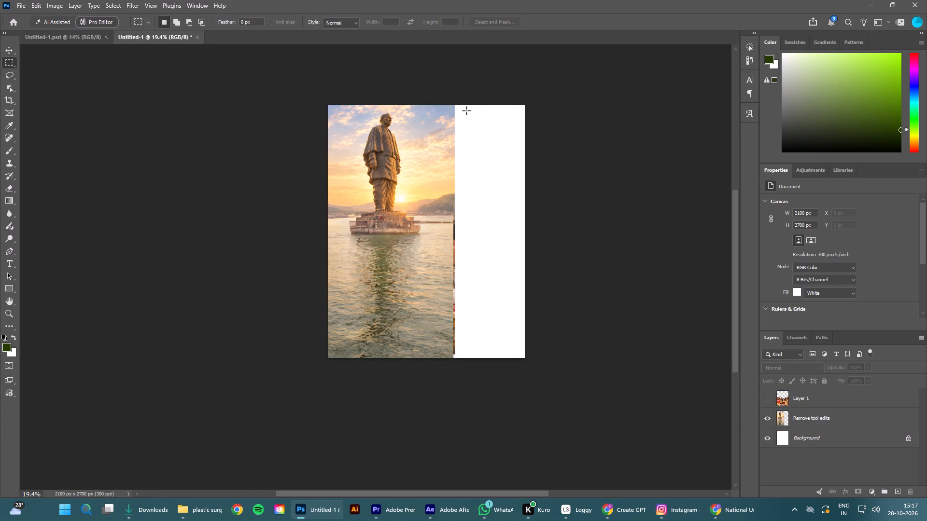
pyautogui.moveTo(453, 99); pyautogui.dragTo(461, 111)
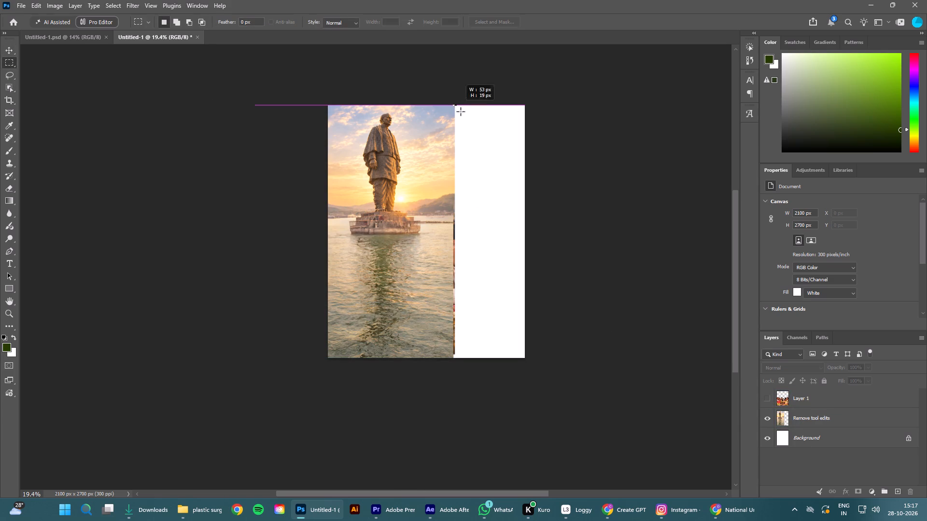
pyautogui.moveTo(461, 111); pyautogui.dragTo(460, 400)
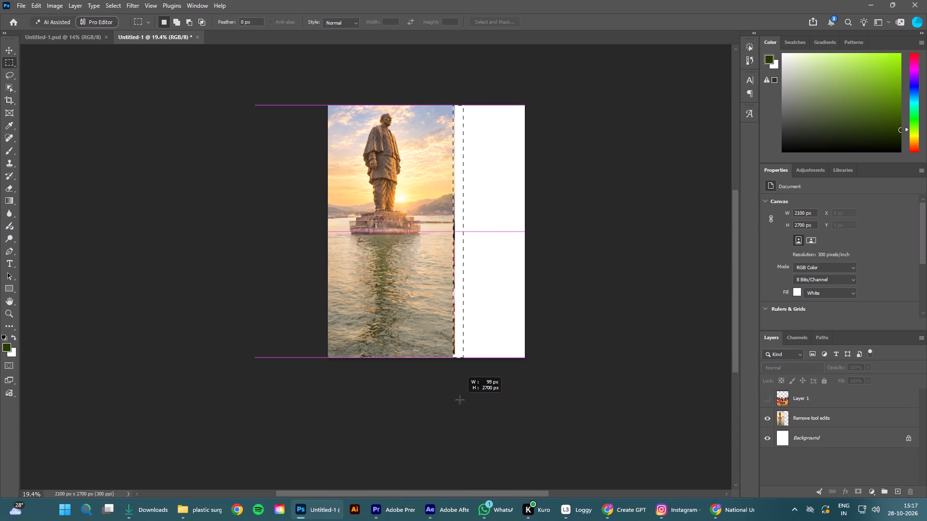
pyautogui.moveTo(460, 400); pyautogui.dragTo(458, 399)
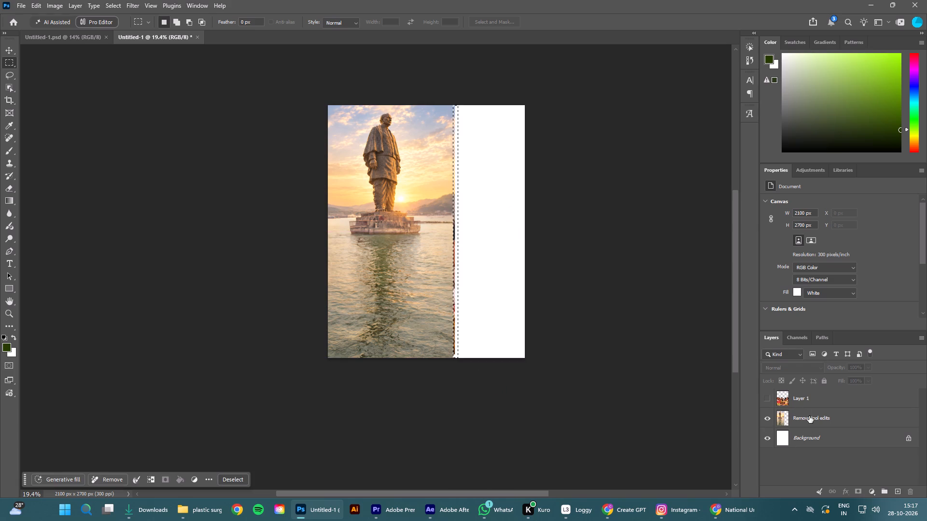
pyautogui.click(809, 416)
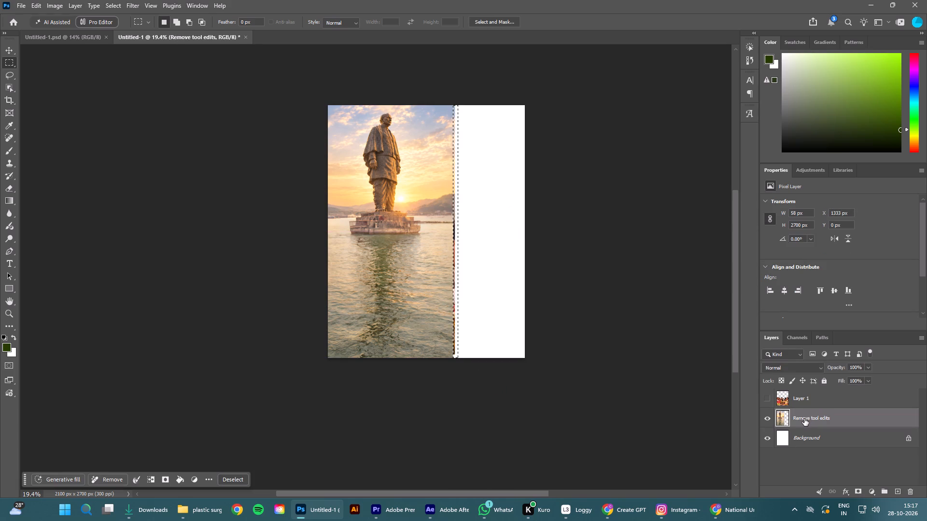
pyautogui.press('Delete')
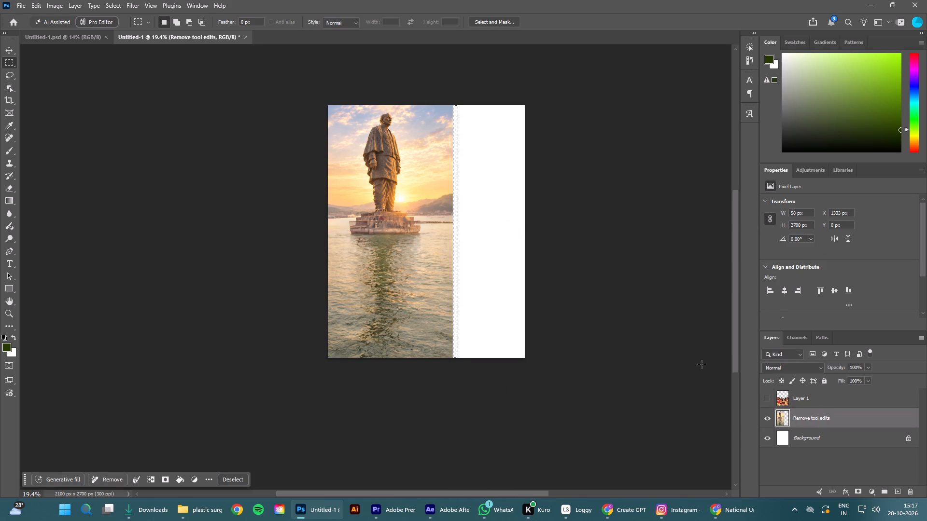
pyautogui.hotkey('ctrl', 'd')
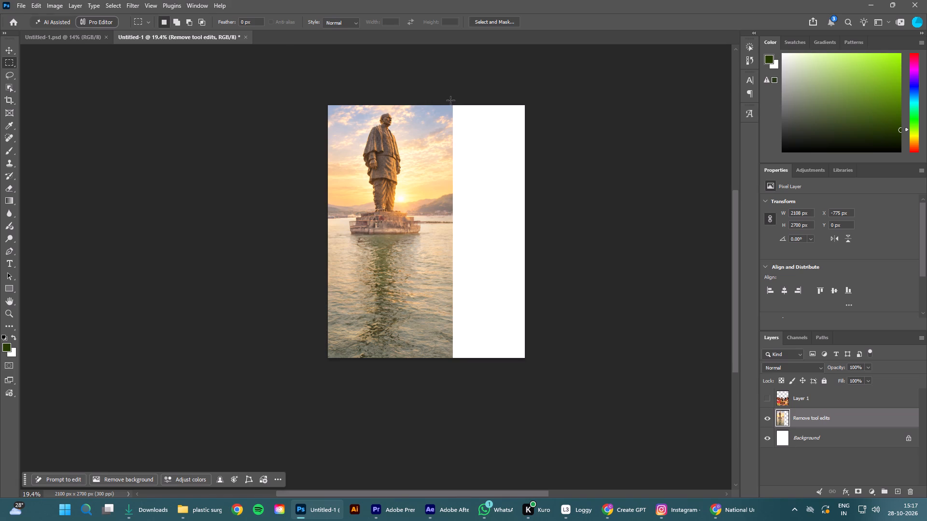
# Select the empty white area beside the statue image, slightly overlapping its edge, and apply Generative Fill without a prompt.
pyautogui.moveTo(451, 100); pyautogui.dragTo(593, 390)
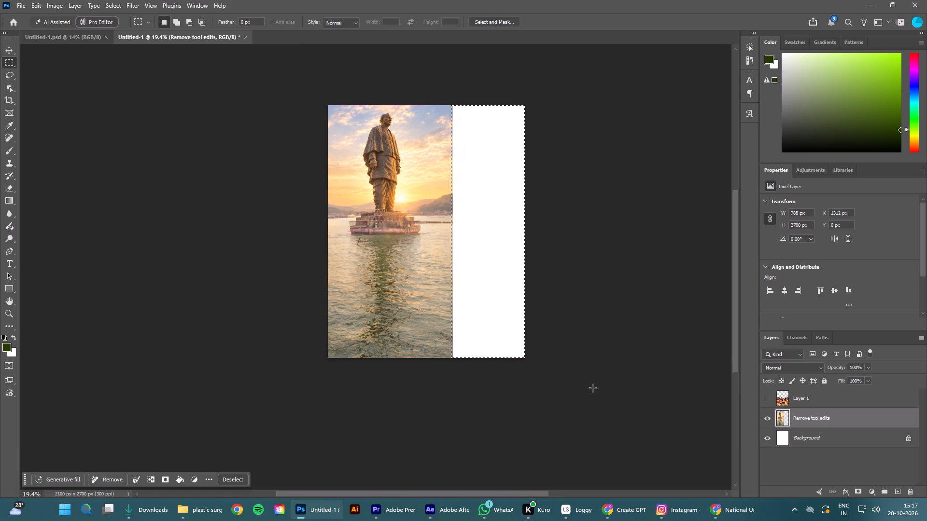
pyautogui.click(64, 485)
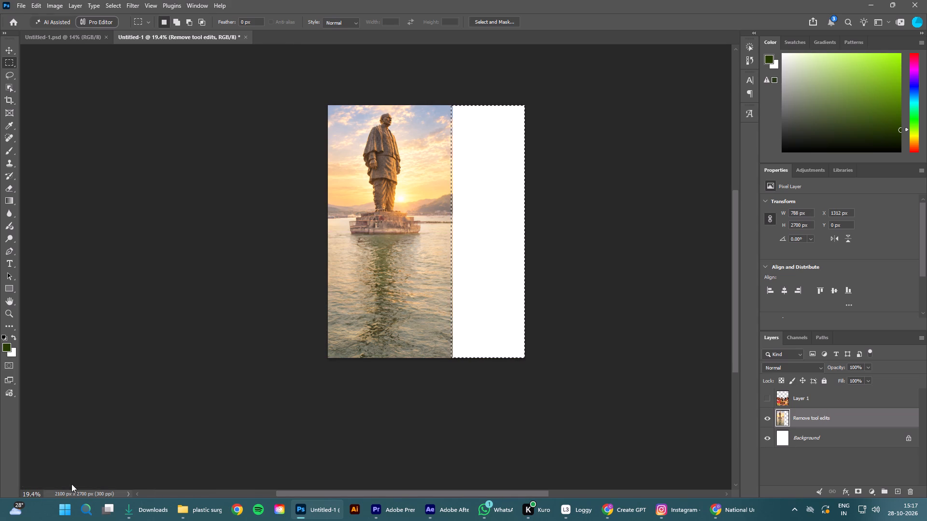
pyautogui.click(209, 487)
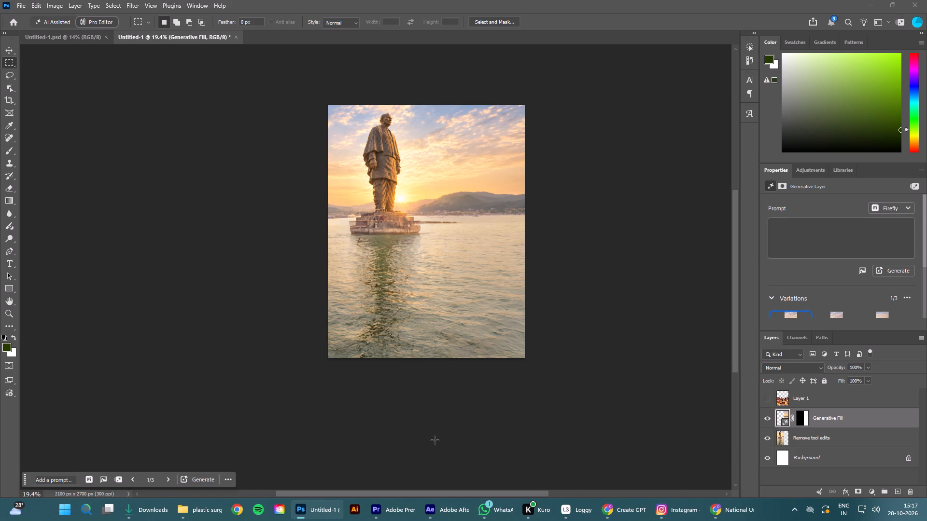
# Merge the Generative Fill layer with the Remove tool edits layer and show Layer 1 again.
pyautogui.click(806, 428)
pyautogui.click(818, 437)
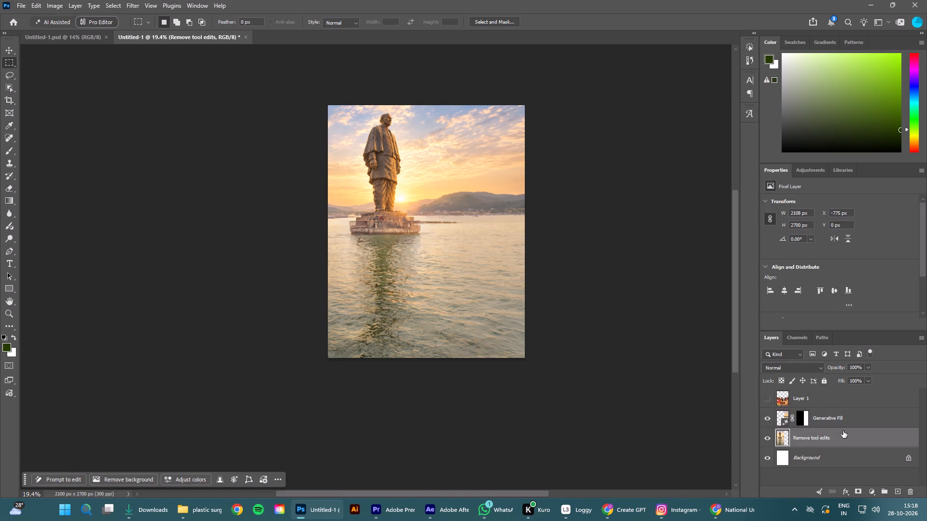
pyautogui.keyDown('ctrl'); pyautogui.click(844, 422); pyautogui.keyUp('ctrl')
pyautogui.rightClick(844, 422)
pyautogui.click(840, 240)
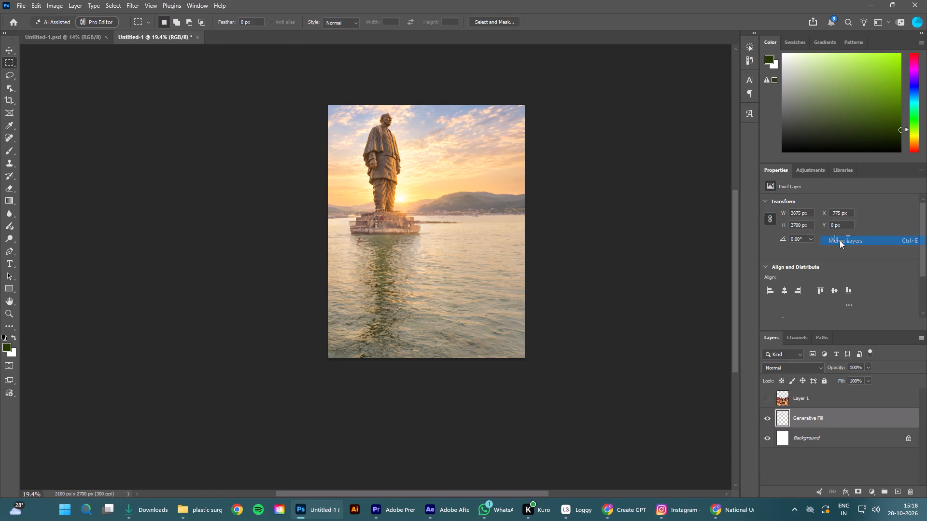
pyautogui.click(767, 399)
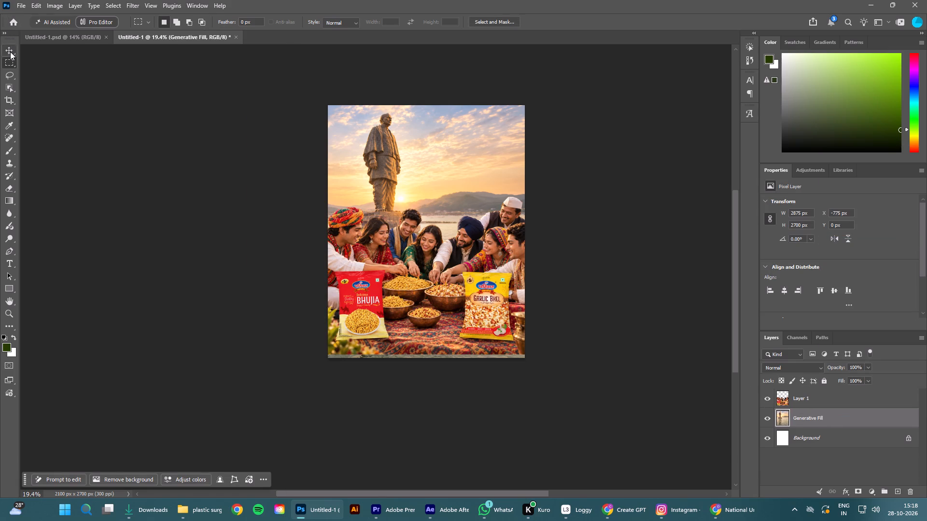
# Move the people and packets layer, Layer 1, down 50 px to a Y position of 137 px.
pyautogui.click(10, 52)
pyautogui.click(191, 174)
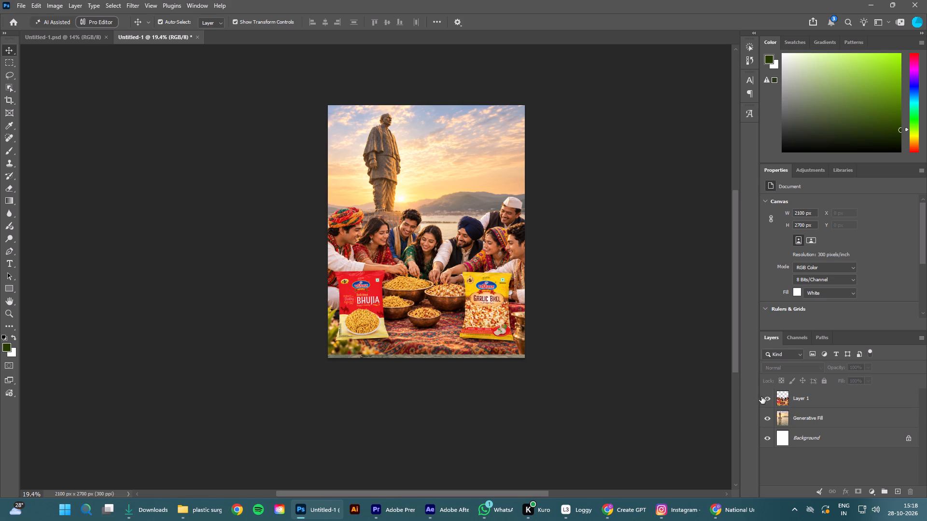
pyautogui.click(807, 401)
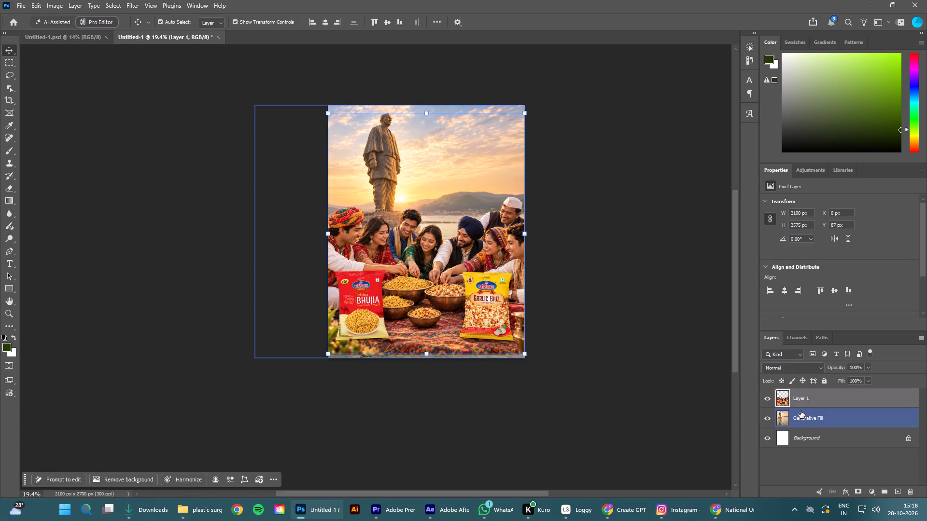
pyautogui.hotkey('shift', 'Down')
pyautogui.hotkey('shift', 'Down')
pyautogui.hotkey('shift', 'Down')
pyautogui.hotkey('shift', 'Down')
pyautogui.hotkey('shift', 'Down')
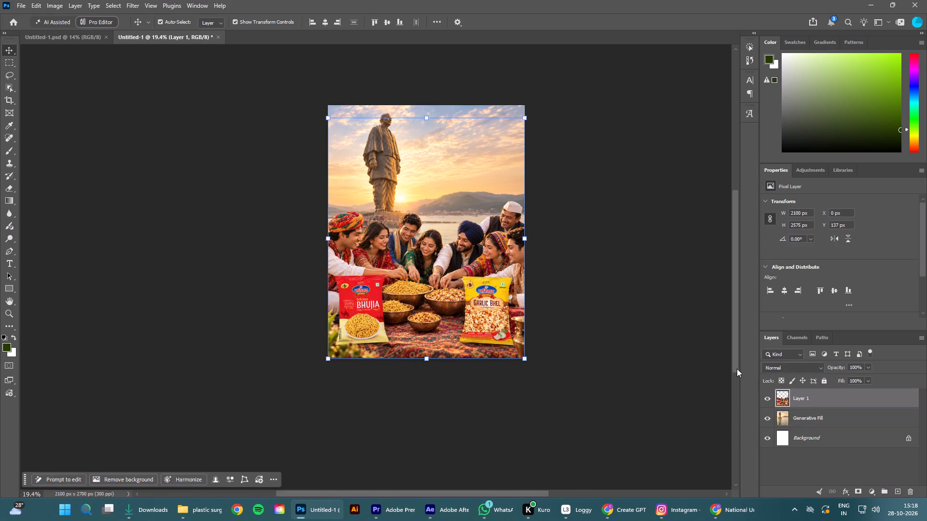
pyautogui.click(644, 317)
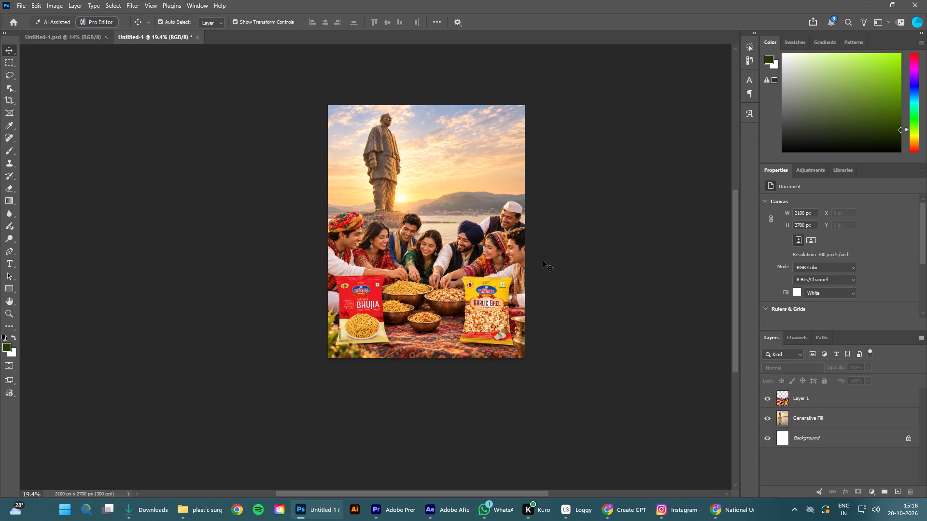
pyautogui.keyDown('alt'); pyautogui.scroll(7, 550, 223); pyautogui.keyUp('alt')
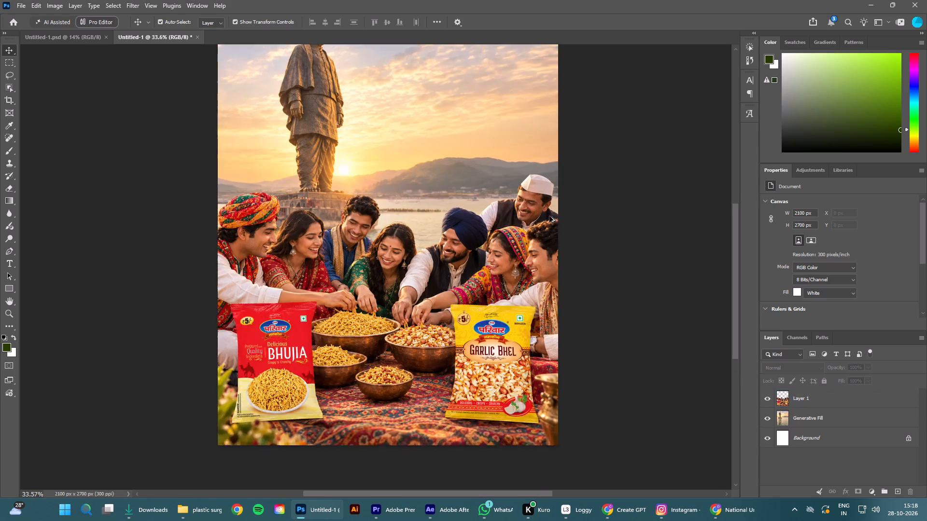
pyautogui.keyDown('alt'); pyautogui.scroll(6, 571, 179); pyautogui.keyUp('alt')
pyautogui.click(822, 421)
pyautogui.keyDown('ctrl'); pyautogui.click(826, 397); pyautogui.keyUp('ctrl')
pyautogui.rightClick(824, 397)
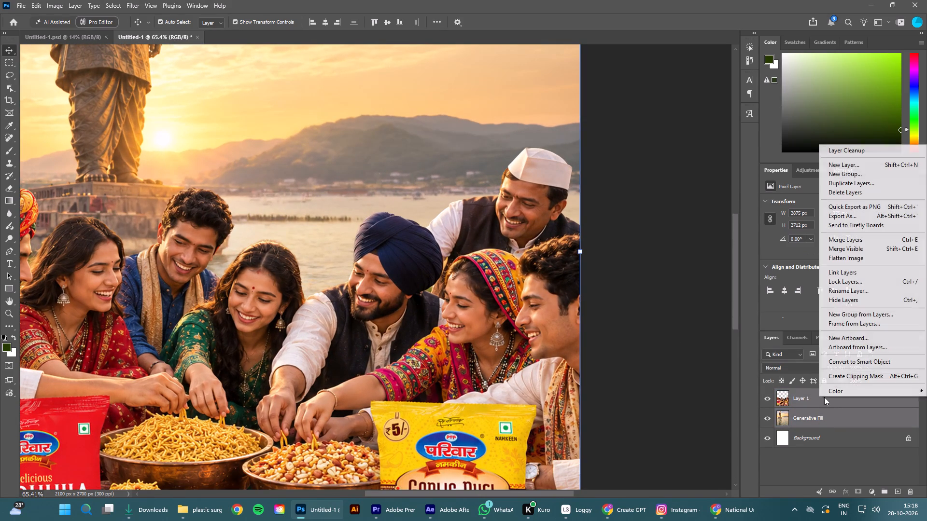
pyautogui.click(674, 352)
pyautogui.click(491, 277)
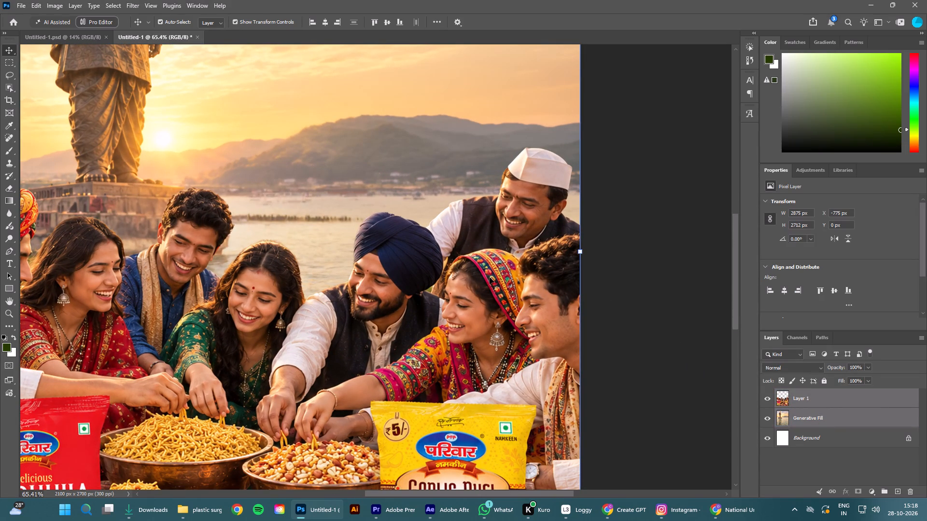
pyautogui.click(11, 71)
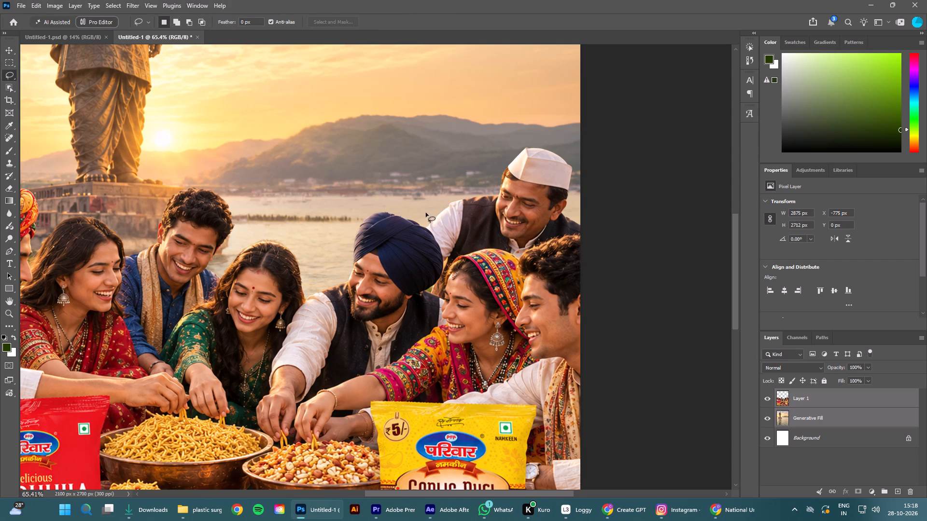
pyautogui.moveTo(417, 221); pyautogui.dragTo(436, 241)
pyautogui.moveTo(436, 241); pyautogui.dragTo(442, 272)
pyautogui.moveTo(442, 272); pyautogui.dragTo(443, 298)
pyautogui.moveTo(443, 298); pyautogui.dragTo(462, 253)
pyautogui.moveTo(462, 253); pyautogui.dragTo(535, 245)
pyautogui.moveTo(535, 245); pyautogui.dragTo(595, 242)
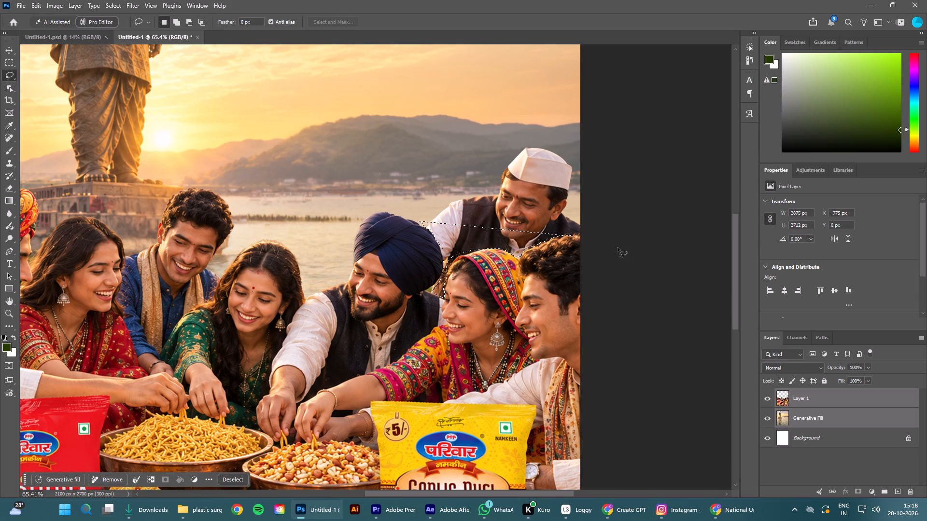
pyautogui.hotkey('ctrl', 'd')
# On Layer 1, select the man in the white cap behind the group with the Object Selection tool, adding his face, cap and hair.
pyautogui.click(805, 446)
pyautogui.click(807, 403)
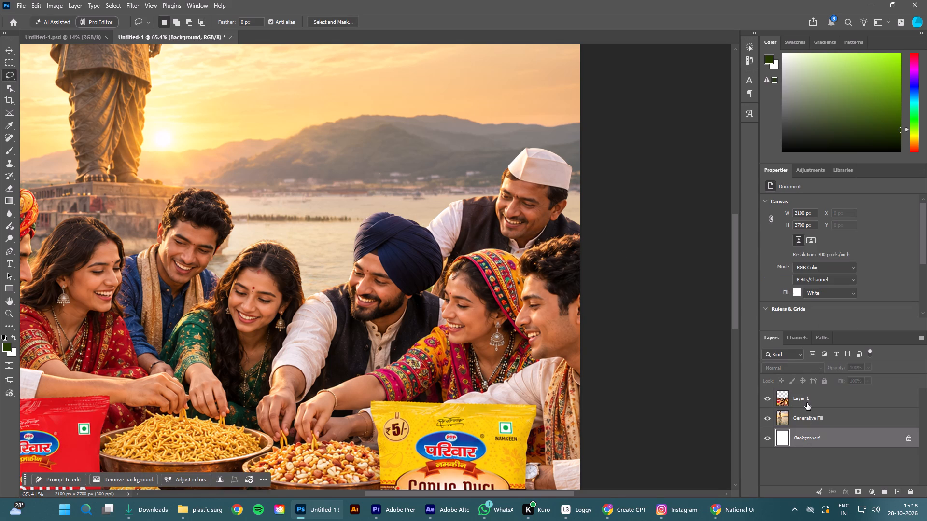
pyautogui.click(10, 90)
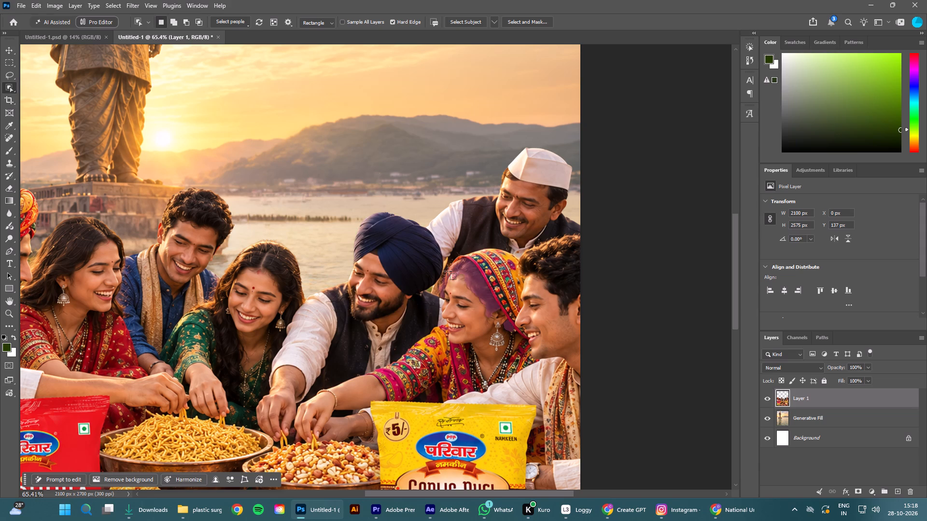
pyautogui.click(453, 243)
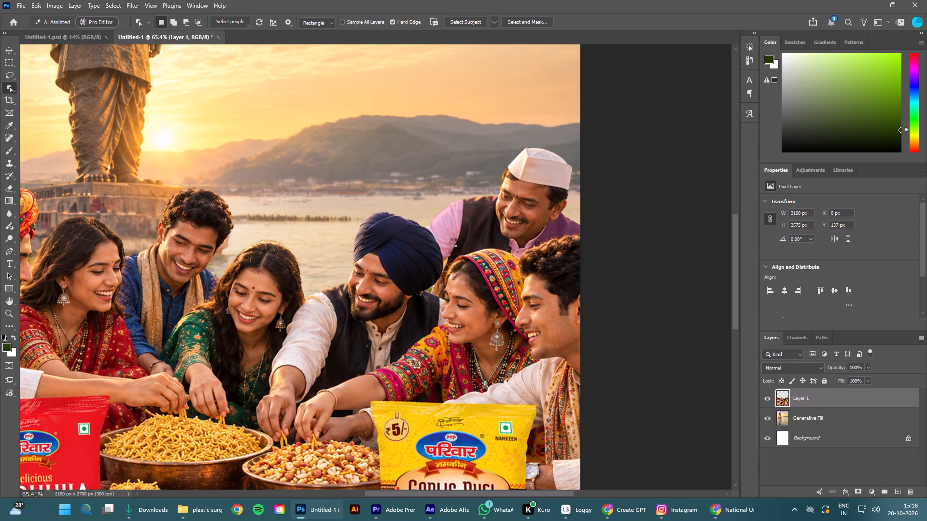
pyautogui.keyDown('shift'); pyautogui.click(476, 229); pyautogui.keyUp('shift')
pyautogui.keyDown('shift'); pyautogui.click(528, 211); pyautogui.keyUp('shift')
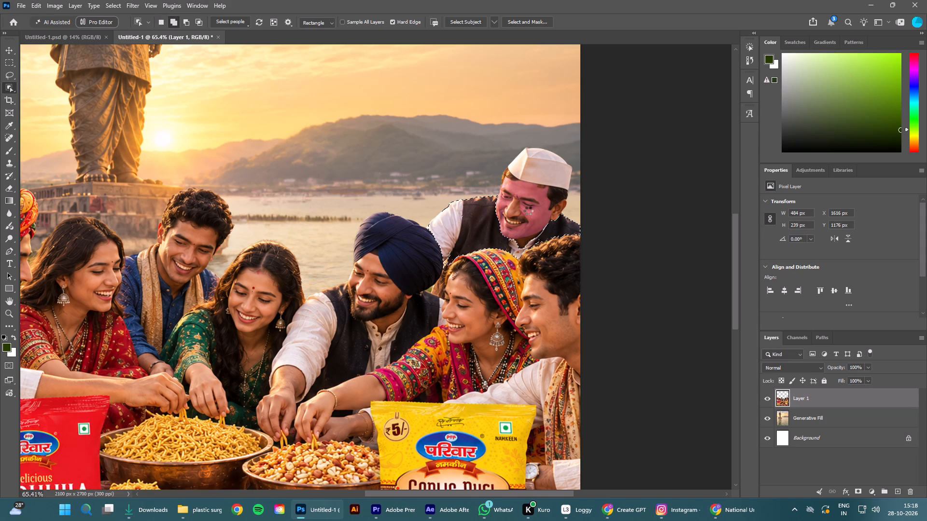
pyautogui.keyDown('shift'); pyautogui.click(550, 171); pyautogui.keyUp('shift')
pyautogui.keyDown('shift'); pyautogui.click(564, 200); pyautogui.keyUp('shift')
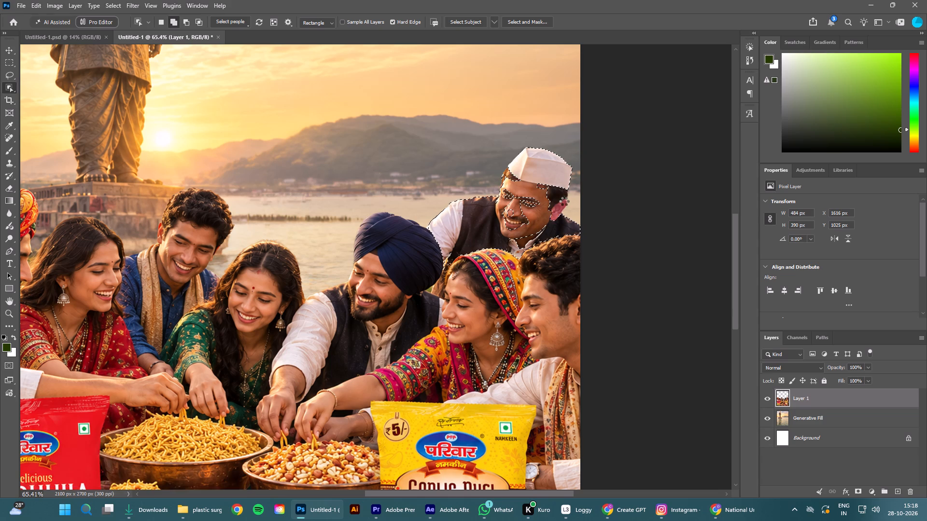
pyautogui.keyDown('shift'); pyautogui.click(558, 195); pyautogui.keyUp('shift')
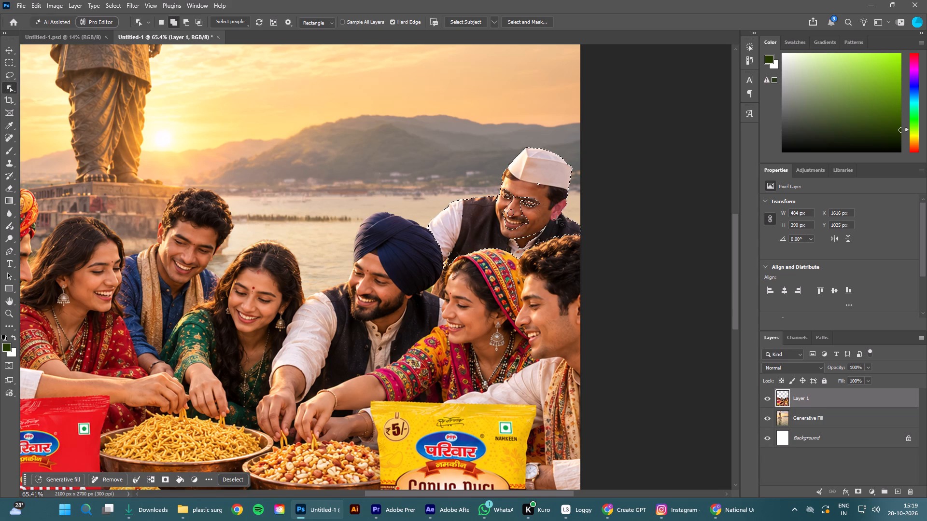
pyautogui.keyDown('shift'); pyautogui.click(537, 186); pyautogui.keyUp('shift')
pyautogui.keyDown('shift'); pyautogui.click(508, 173); pyautogui.keyUp('shift')
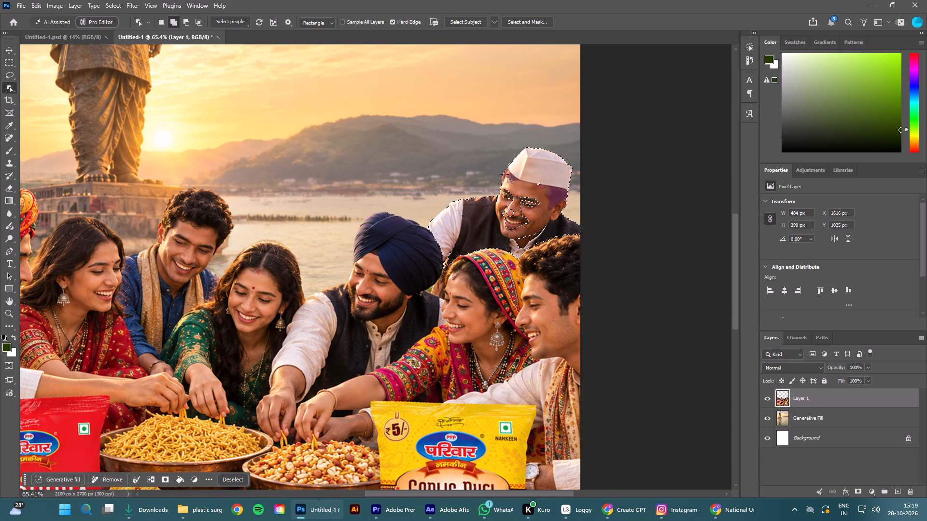
pyautogui.keyDown('shift'); pyautogui.moveTo(531, 208); pyautogui.dragTo(532, 193); pyautogui.keyUp('shift')
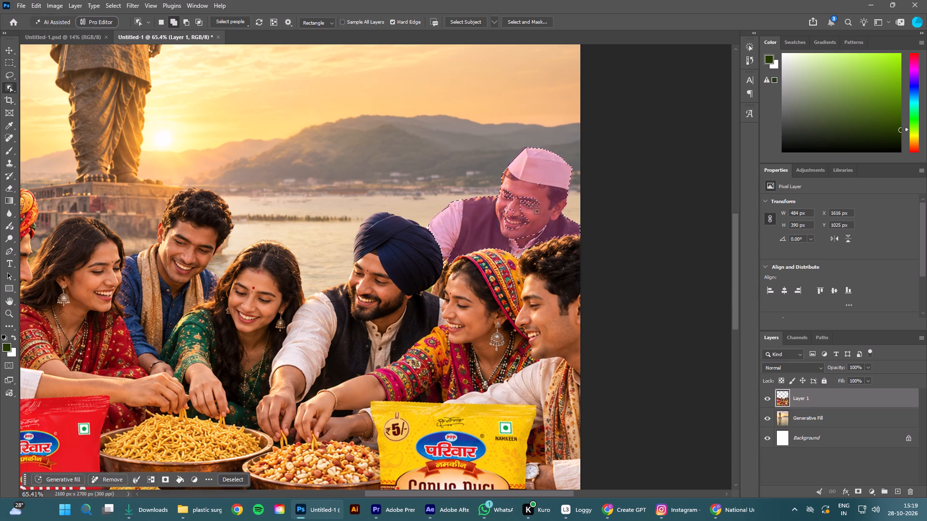
pyautogui.keyDown('shift'); pyautogui.moveTo(532, 190); pyautogui.dragTo(499, 218); pyautogui.keyUp('shift')
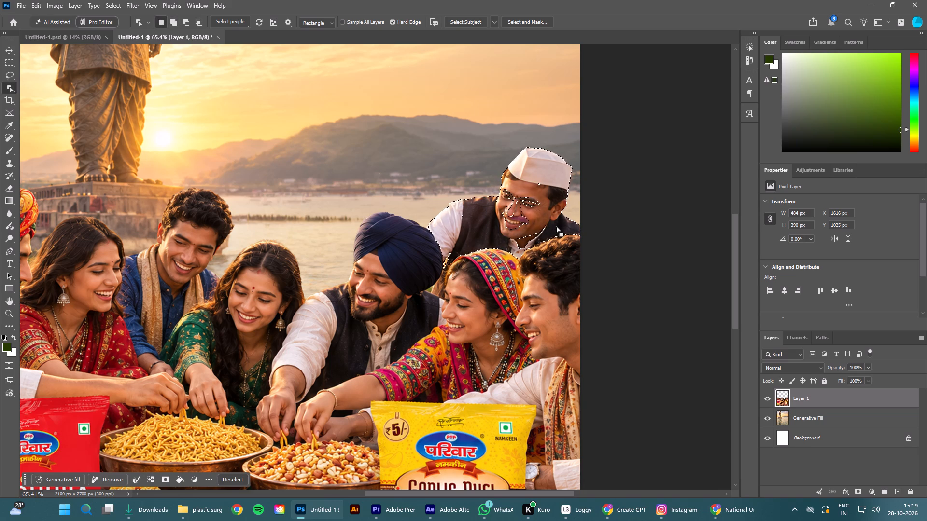
# Add the unselected patches of the man's face and neck to the selection with a freehand Lasso outline.
pyautogui.click(12, 74)
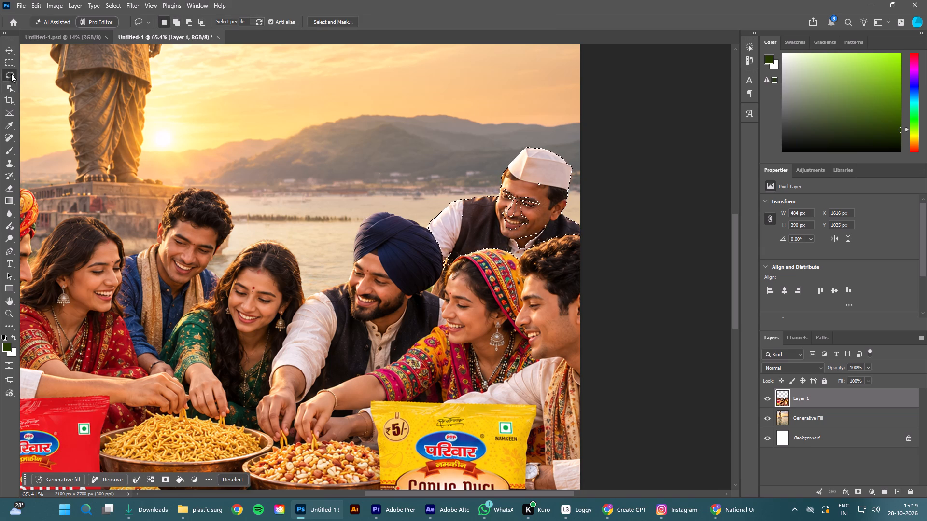
pyautogui.keyDown('shift'); pyautogui.moveTo(545, 179); pyautogui.dragTo(515, 186); pyautogui.keyUp('shift')
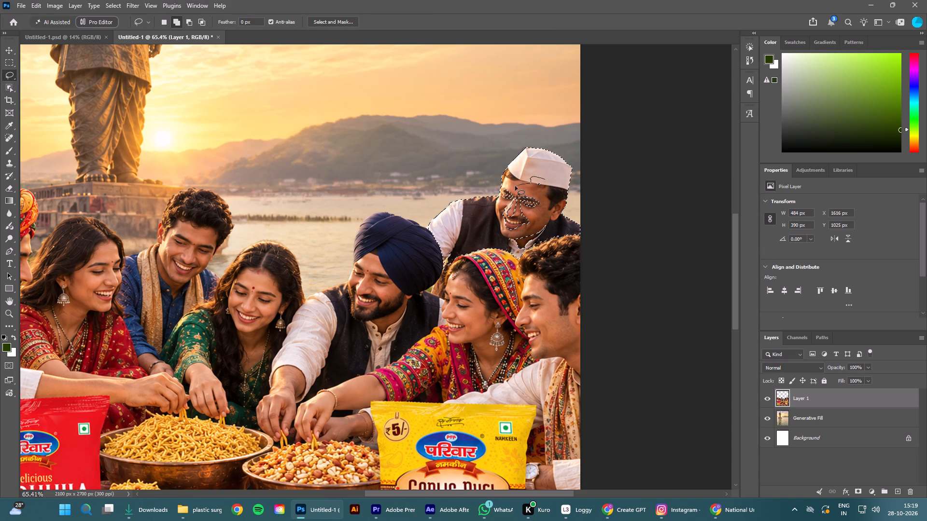
pyautogui.keyDown('shift'); pyautogui.moveTo(515, 186); pyautogui.dragTo(510, 238); pyautogui.keyUp('shift')
pyautogui.keyDown('shift'); pyautogui.moveTo(510, 238); pyautogui.dragTo(531, 247); pyautogui.keyUp('shift')
pyautogui.keyDown('shift'); pyautogui.moveTo(531, 247); pyautogui.dragTo(545, 192); pyautogui.keyUp('shift')
pyautogui.keyDown('shift'); pyautogui.moveTo(545, 192); pyautogui.dragTo(538, 178); pyautogui.keyUp('shift')
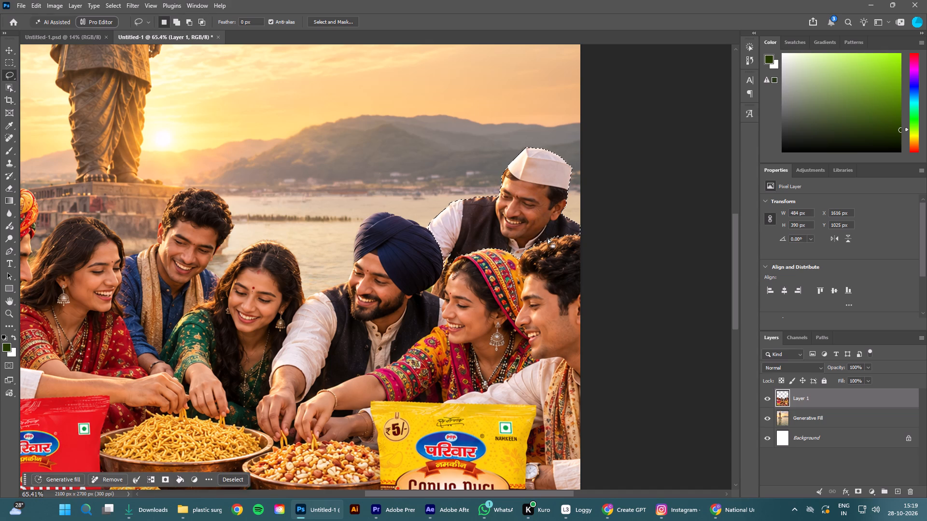
# Add the narrow gap between the navy turban and the woman's patterned headscarf to the selection with the Lasso tool.
pyautogui.keyDown('shift'); pyautogui.click(466, 211); pyautogui.keyUp('shift')
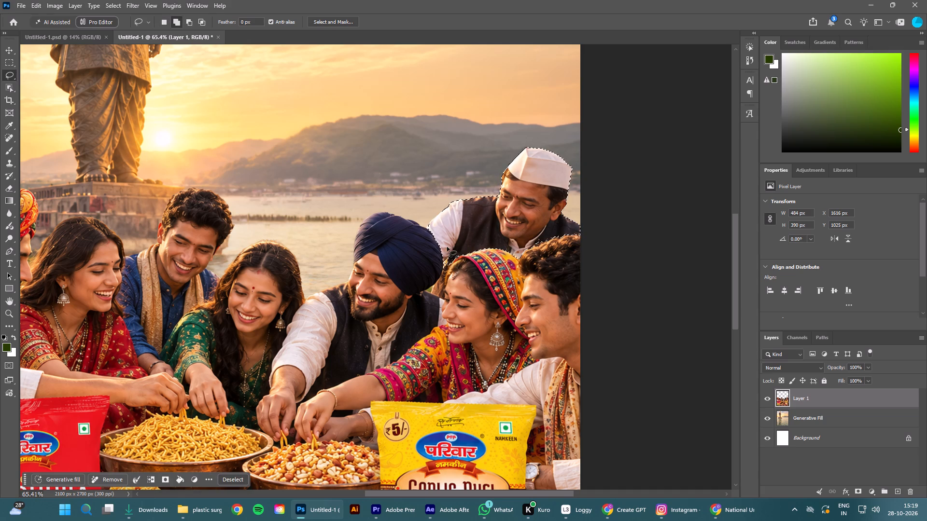
pyautogui.keyDown('shift'); pyautogui.moveTo(444, 252); pyautogui.dragTo(438, 282); pyautogui.keyUp('shift')
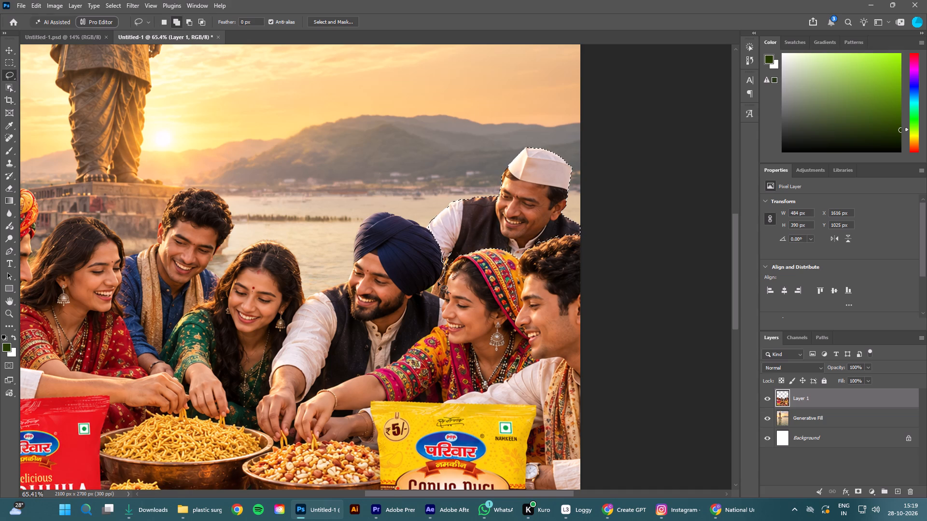
pyautogui.keyDown('shift'); pyautogui.moveTo(438, 282); pyautogui.dragTo(455, 255); pyautogui.keyUp('shift')
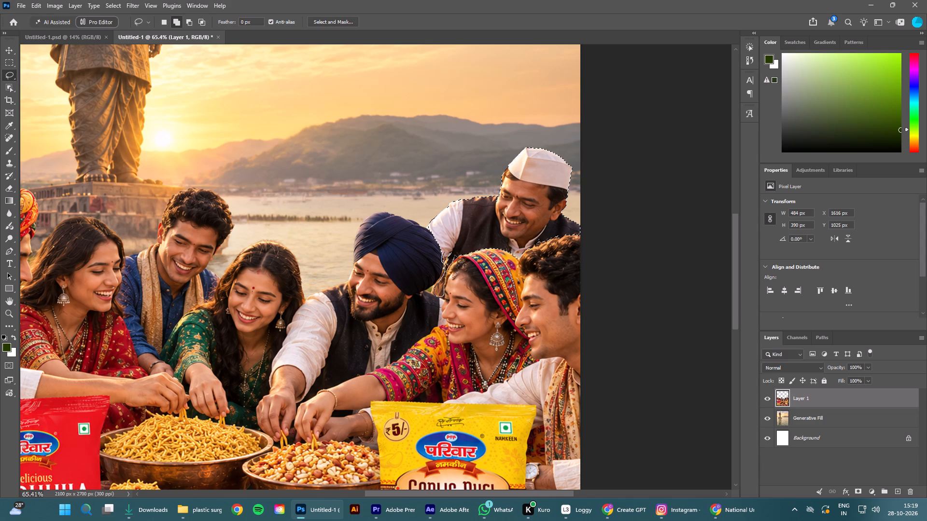
pyautogui.keyDown('shift'); pyautogui.moveTo(455, 255); pyautogui.dragTo(456, 251); pyautogui.keyUp('shift')
pyautogui.keyDown('shift'); pyautogui.click(454, 251); pyautogui.keyUp('shift')
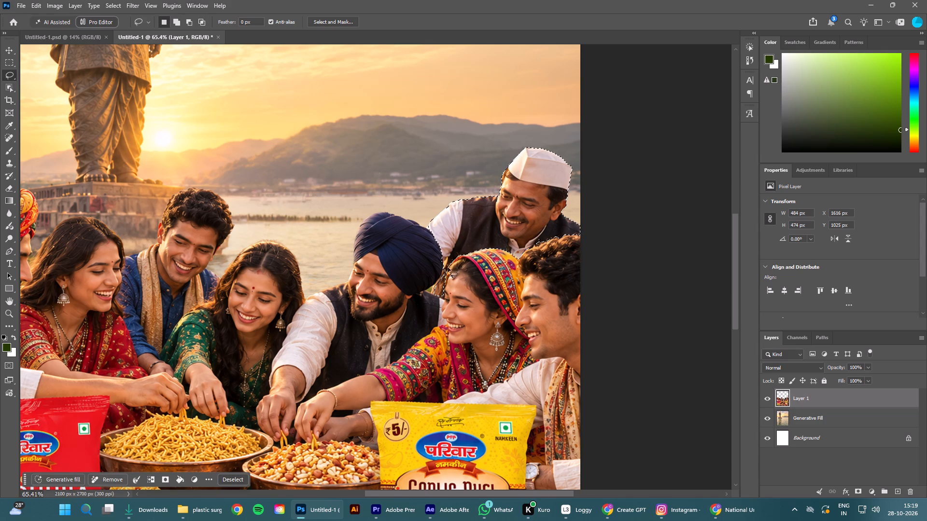
pyautogui.keyDown('shift'); pyautogui.moveTo(446, 264); pyautogui.dragTo(445, 271); pyautogui.keyUp('shift')
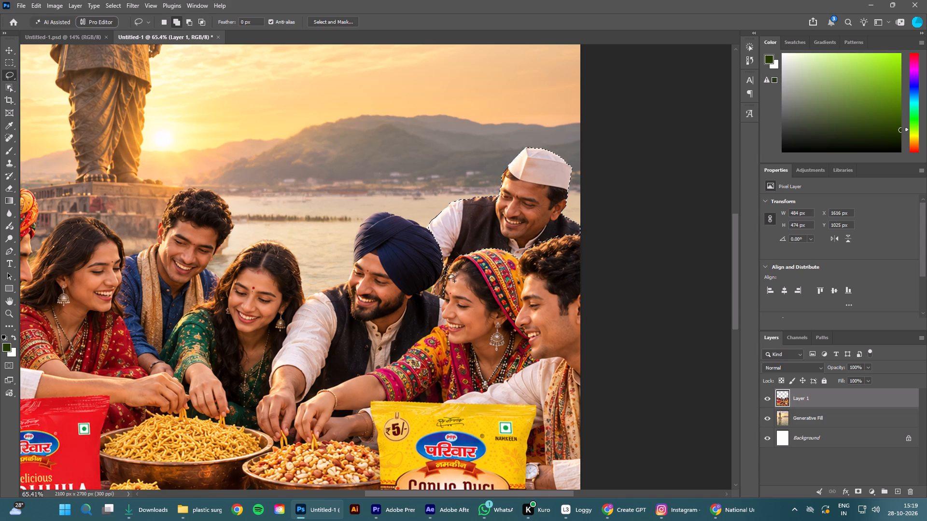
pyautogui.keyDown('shift'); pyautogui.moveTo(445, 271); pyautogui.dragTo(439, 298); pyautogui.keyUp('shift')
pyautogui.keyDown('shift'); pyautogui.moveTo(439, 298); pyautogui.dragTo(444, 264); pyautogui.keyUp('shift')
pyautogui.keyDown('shift'); pyautogui.moveTo(444, 264); pyautogui.dragTo(443, 258); pyautogui.keyUp('shift')
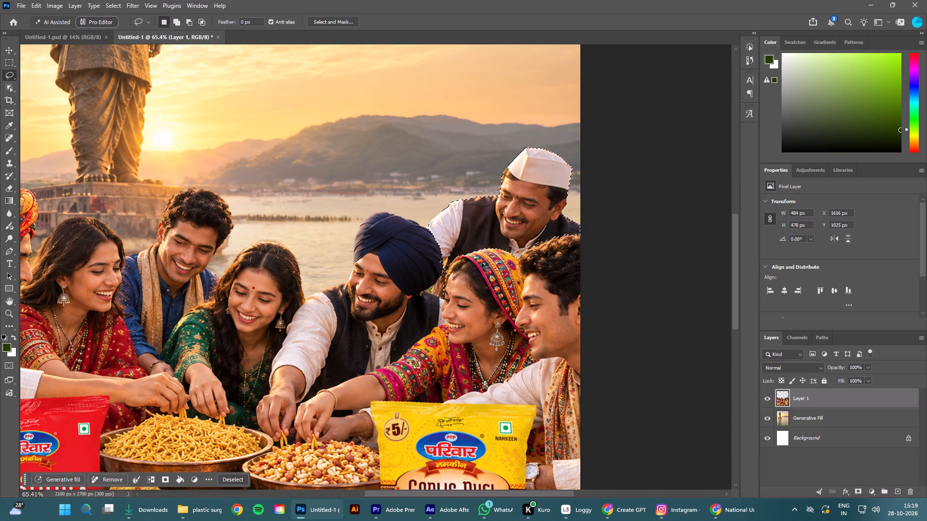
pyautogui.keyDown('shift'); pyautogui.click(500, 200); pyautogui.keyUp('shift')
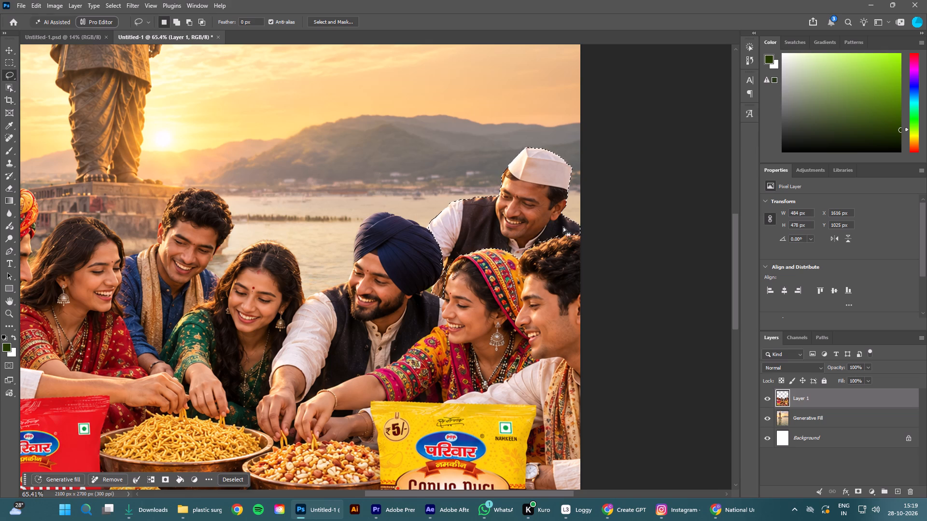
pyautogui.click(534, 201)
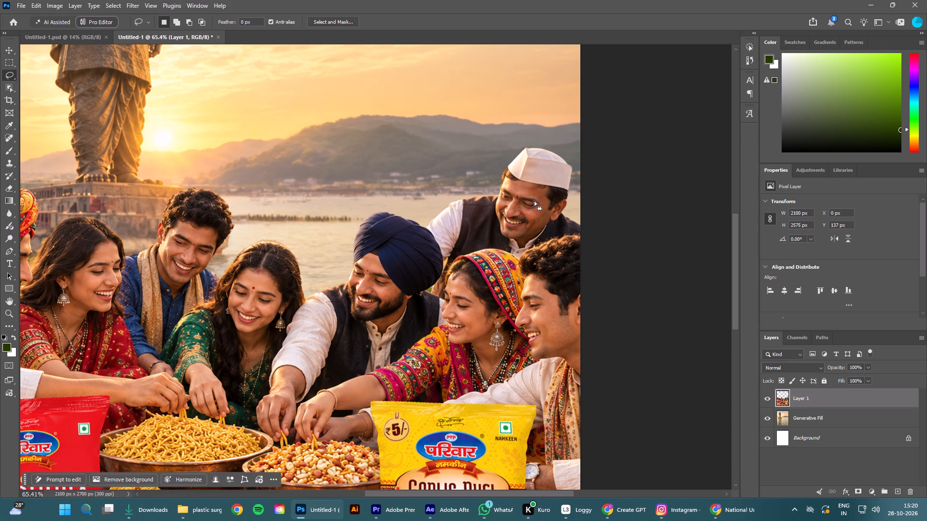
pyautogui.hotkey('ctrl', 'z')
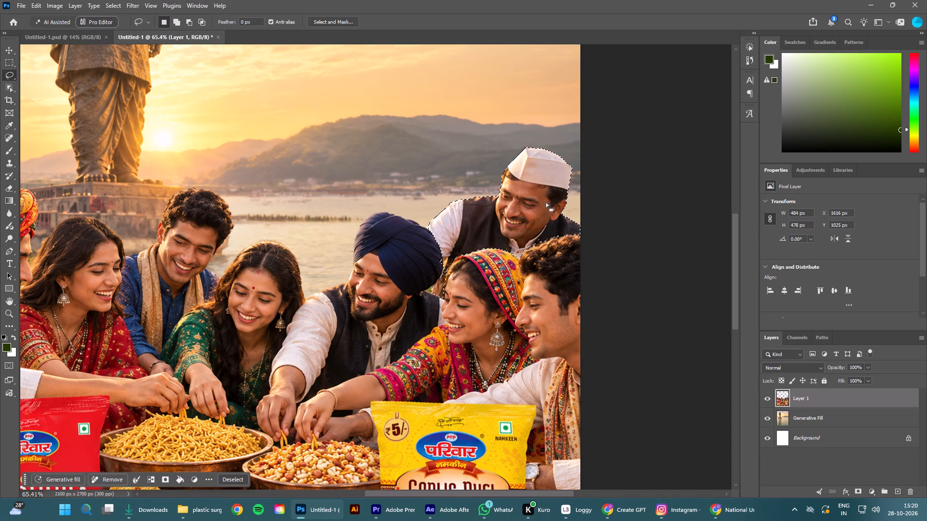
# Expand the selection around the man in the white cap by 1 px.
pyautogui.click(135, 4)
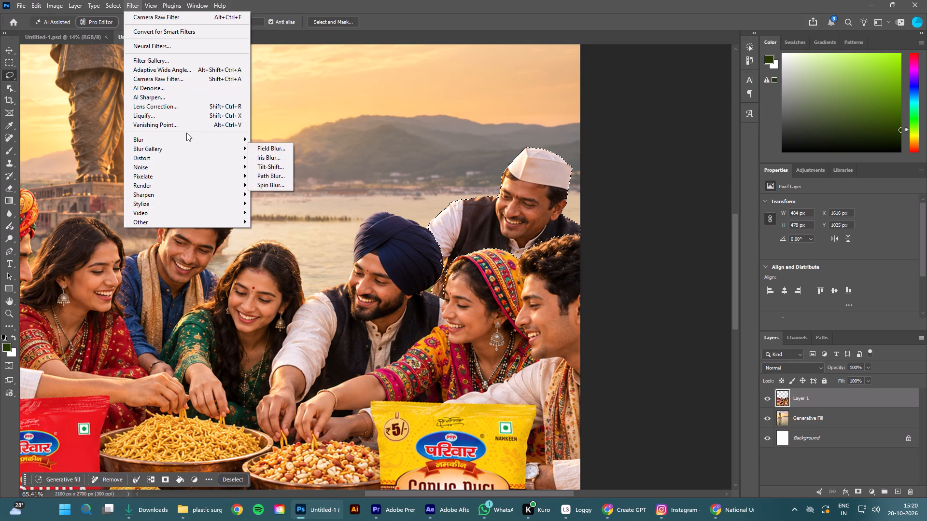
pyautogui.click(109, 6)
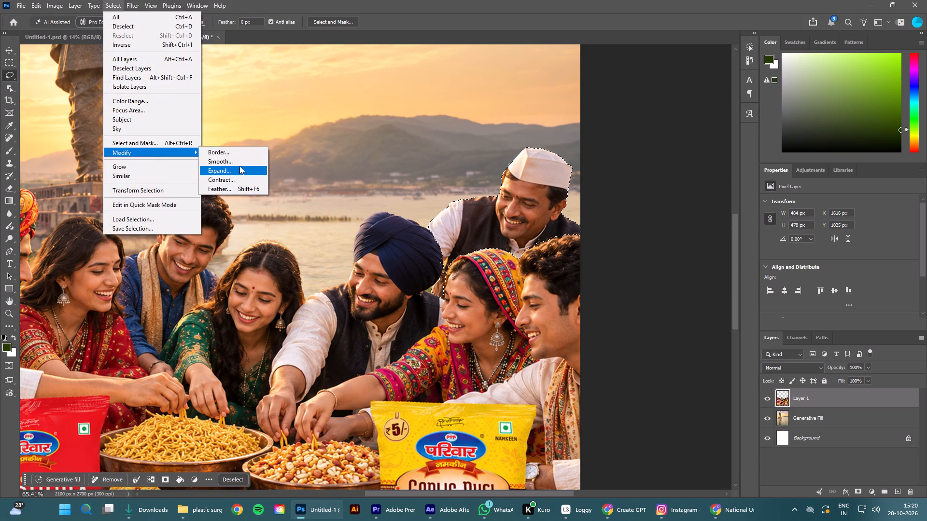
pyautogui.click(234, 172)
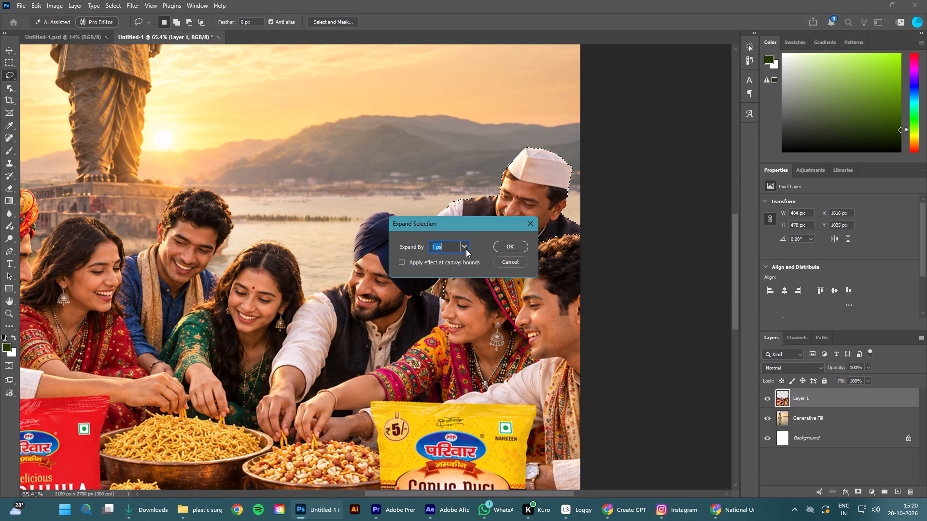
pyautogui.click(503, 247)
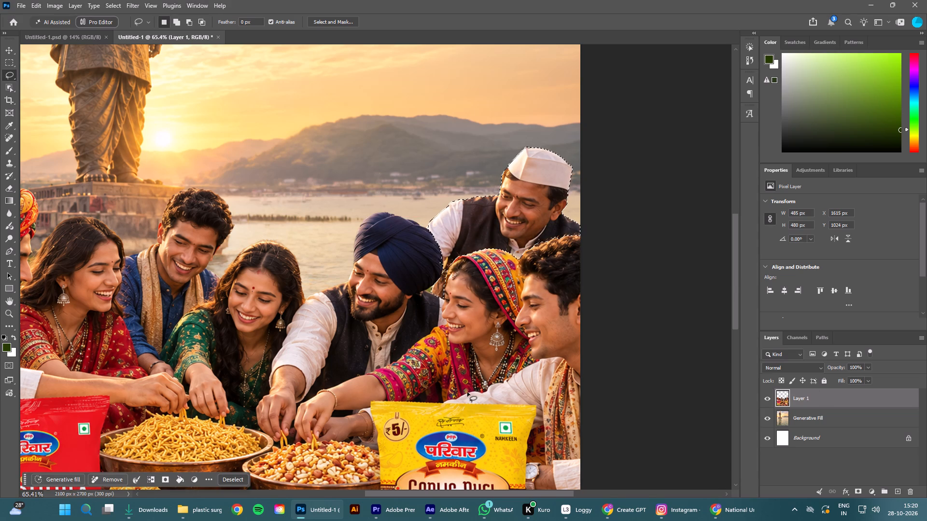
# Remove the selected man with the Remove command and toggle the Remove tool edits layer's visibility to compare.
pyautogui.click(111, 479)
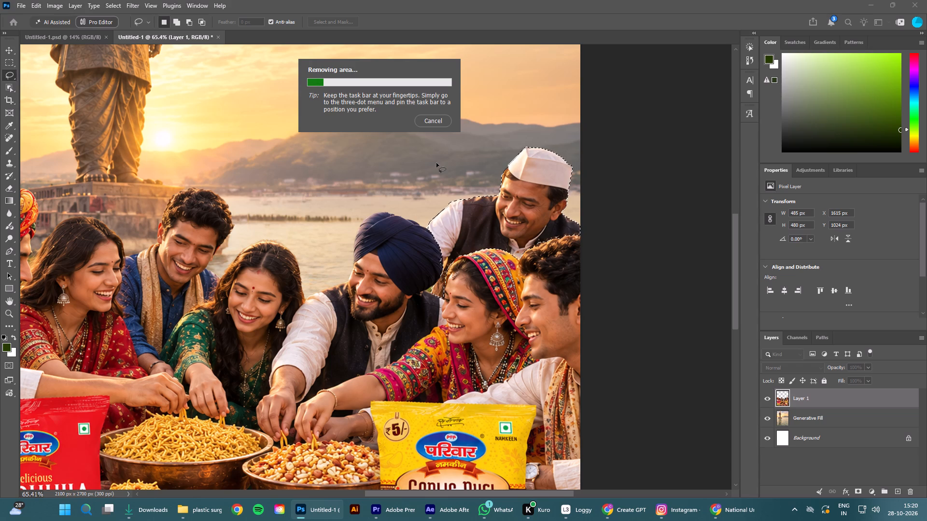
pyautogui.scroll(1, 436, 163)
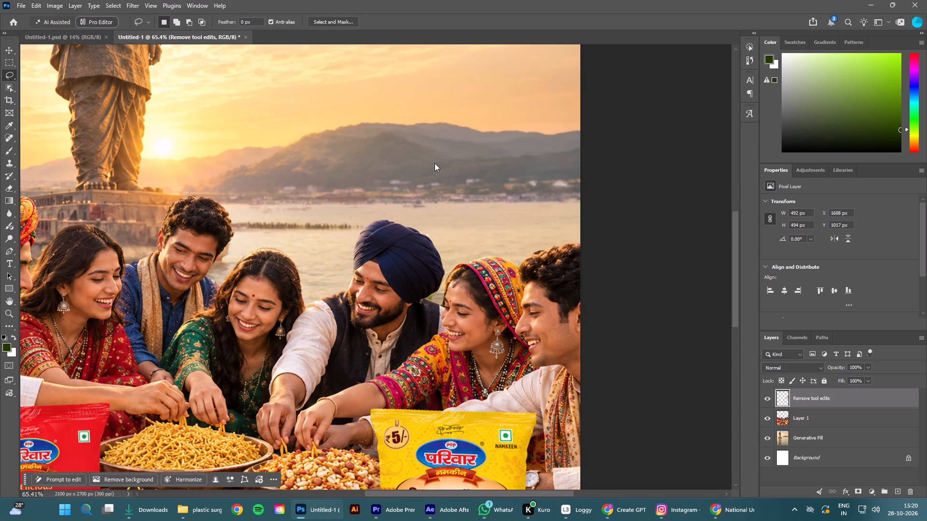
pyautogui.click(768, 397)
pyautogui.click(768, 397)
# Merge the Remove tool edits, Layer 1 and Generative Fill layers into a single layer.
pyautogui.keyDown('alt'); pyautogui.scroll(-10, 691, 336); pyautogui.keyUp('alt')
pyautogui.scroll(2, 590, 328)
pyautogui.scroll(-3, 589, 332)
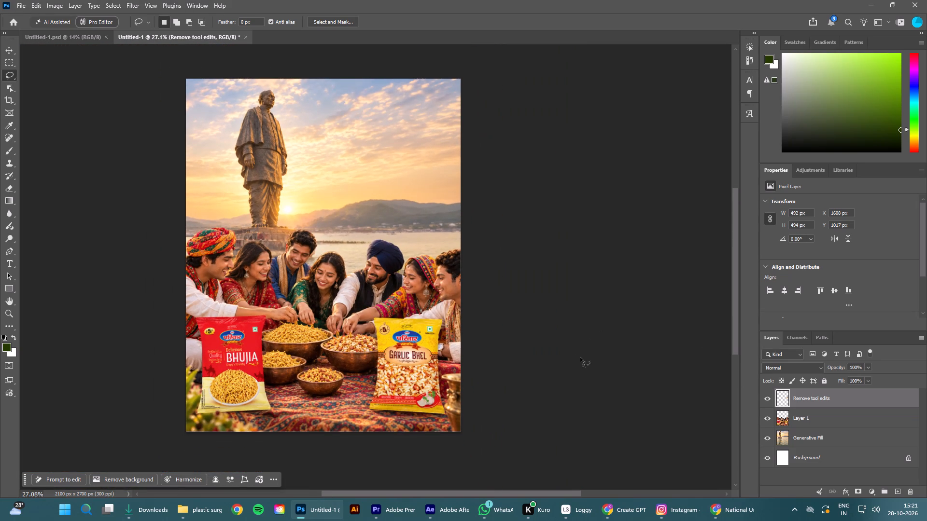
pyautogui.click(808, 437)
pyautogui.keyDown('ctrl'); pyautogui.click(812, 418); pyautogui.keyUp('ctrl')
pyautogui.keyDown('ctrl'); pyautogui.click(821, 401); pyautogui.keyUp('ctrl')
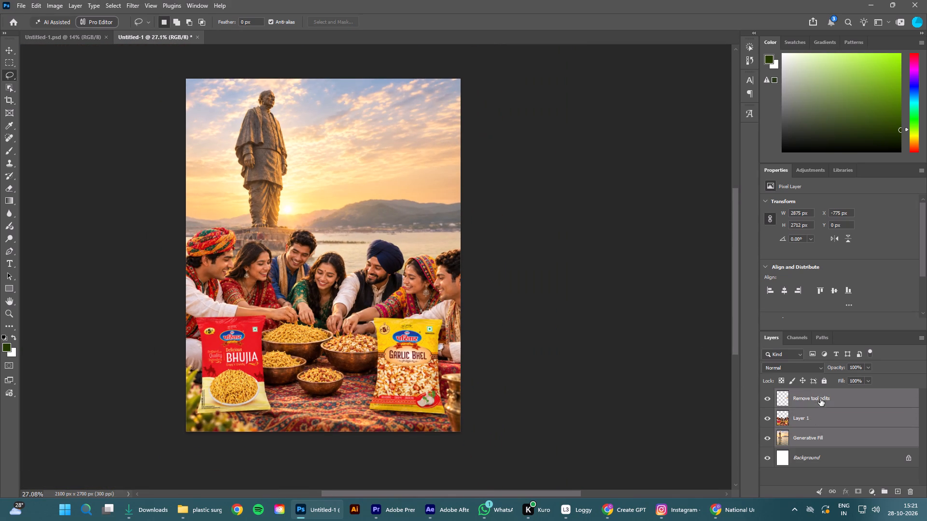
pyautogui.rightClick(820, 399)
pyautogui.click(848, 238)
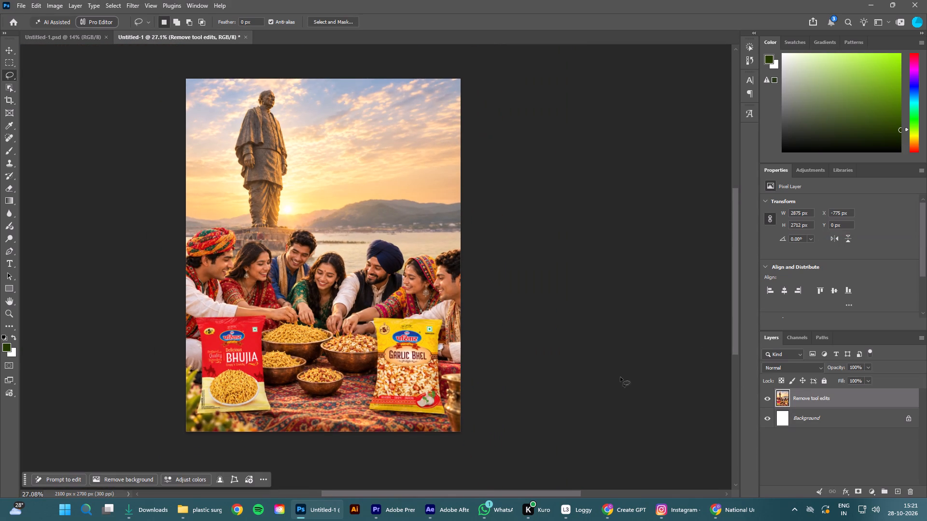
# Remove the small dot from the forehead of the man in the blue kurta with a reduced Spot Healing Brush.
pyautogui.moveTo(446, 493); pyautogui.dragTo(410, 482)
pyautogui.scroll(3, 367, 339)
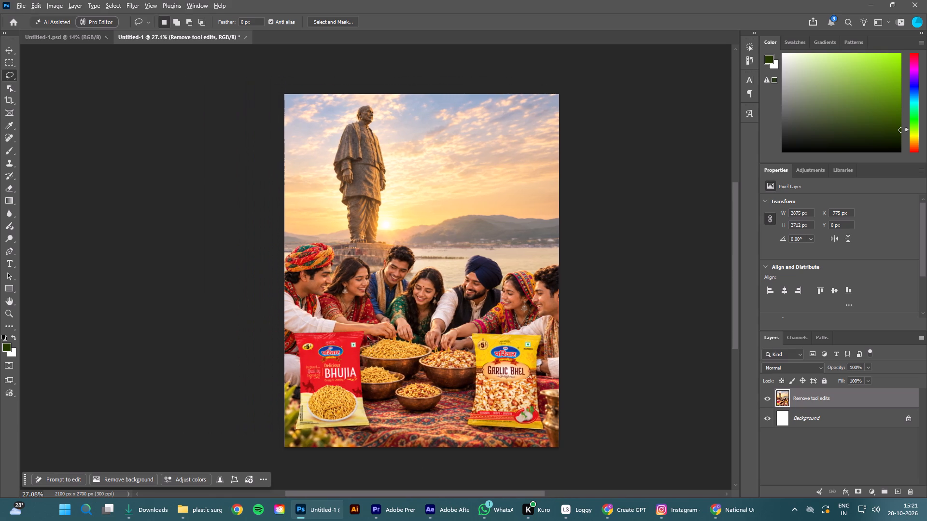
pyautogui.scroll(4, 367, 337)
pyautogui.keyDown('alt'); pyautogui.scroll(-5, 408, 218); pyautogui.keyUp('alt')
pyautogui.scroll(4, 405, 209)
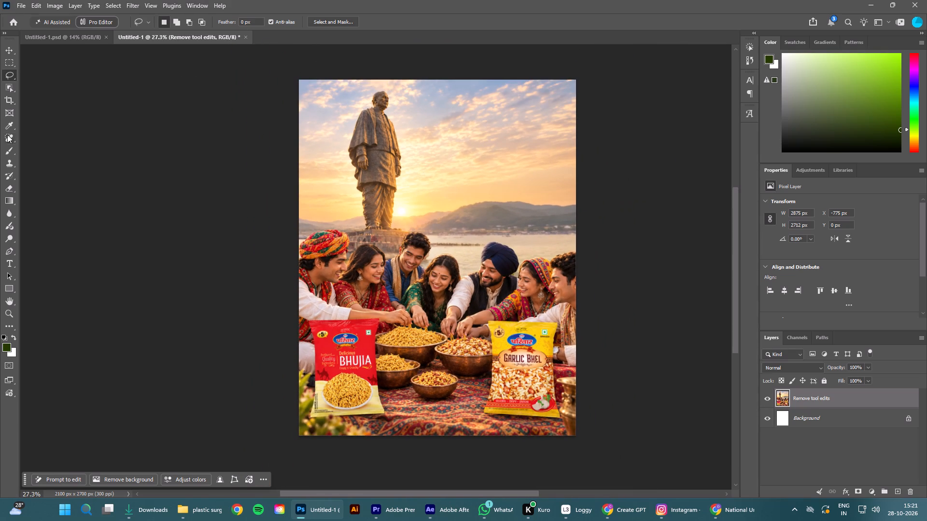
pyautogui.click(8, 136)
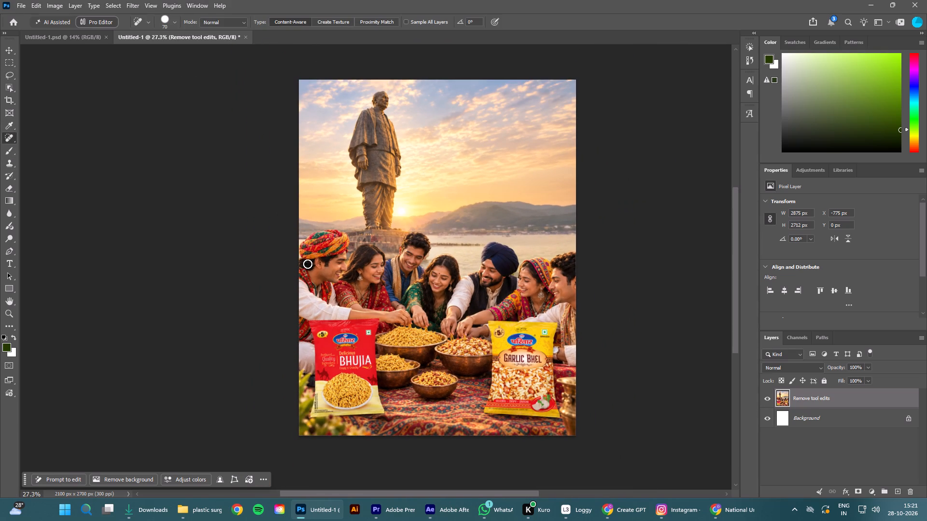
pyautogui.keyDown('alt'); pyautogui.scroll(17, 378, 268); pyautogui.keyUp('alt')
pyautogui.keyDown('alt'); pyautogui.scroll(5, 374, 251); pyautogui.keyUp('alt')
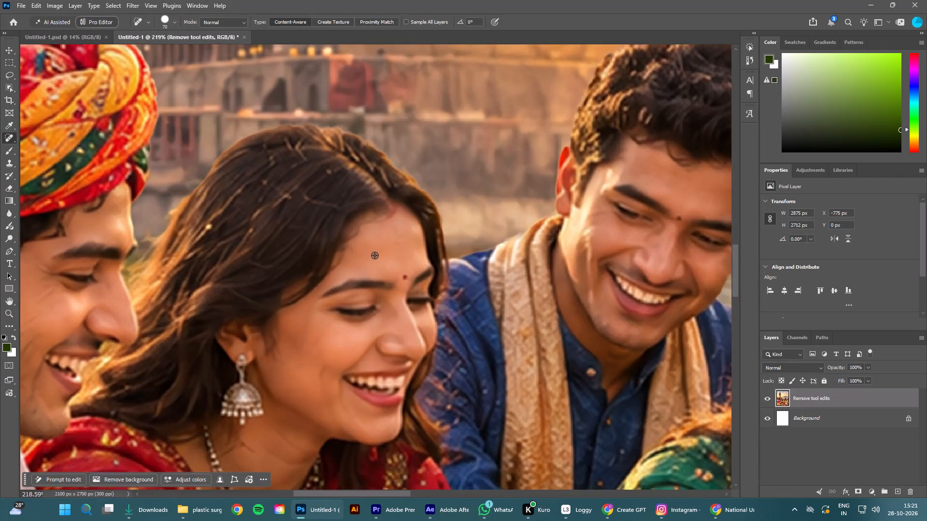
pyautogui.keyDown('alt'); pyautogui.scroll(-11, 476, 279); pyautogui.keyUp('alt')
pyautogui.scroll(13, 544, 249)
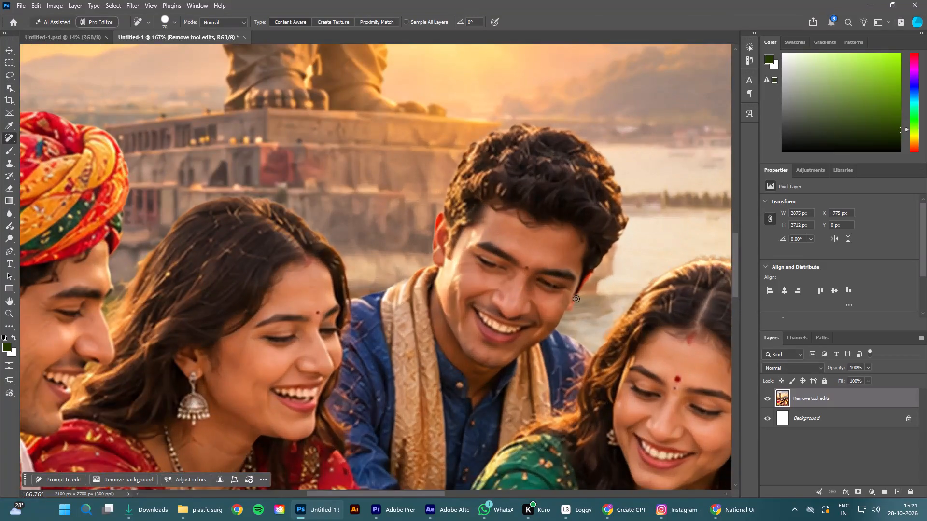
pyautogui.scroll(3, 576, 299)
pyautogui.press('[')
pyautogui.press('[')
pyautogui.press('[')
pyautogui.press('[')
pyautogui.press('[')
pyautogui.press('[')
pyautogui.press('[')
pyautogui.press('[')
pyautogui.press('[')
pyautogui.press('[')
pyautogui.press('[')
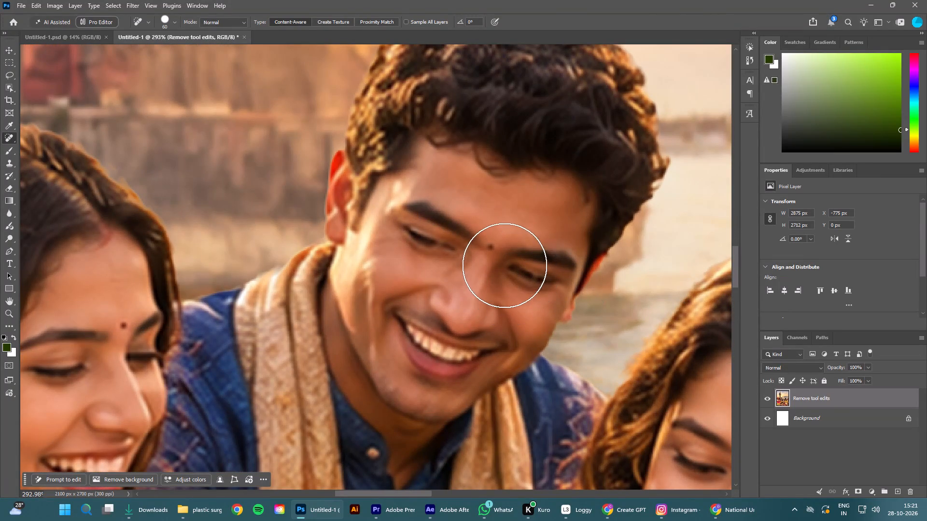
pyautogui.click(491, 248)
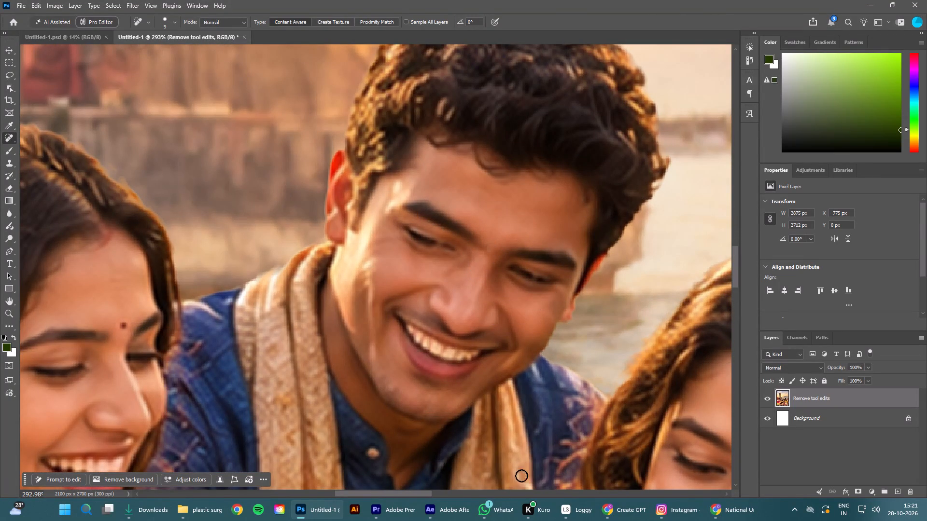
# Remove the small dot from the forehead of the man in the navy turban with the Spot Healing Brush.
pyautogui.moveTo(403, 494); pyautogui.dragTo(510, 488)
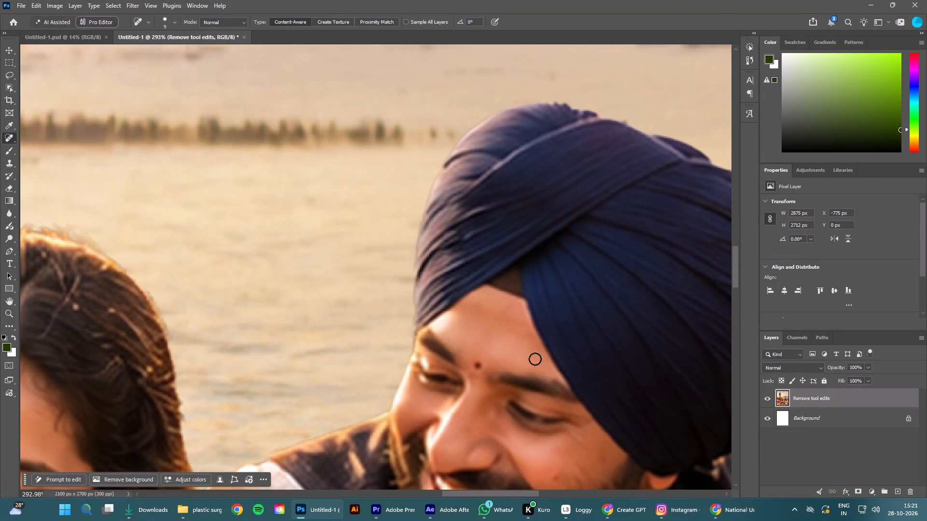
pyautogui.click(479, 366)
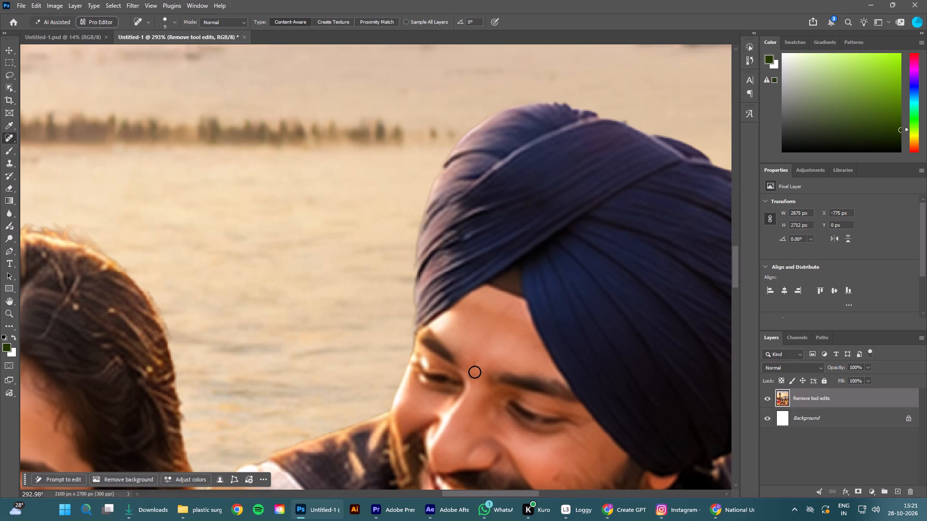
pyautogui.click(476, 364)
# Examine the woman in the patterned headscarf and the overall merged composition with no layer selected.
pyautogui.moveTo(481, 492); pyautogui.dragTo(531, 495)
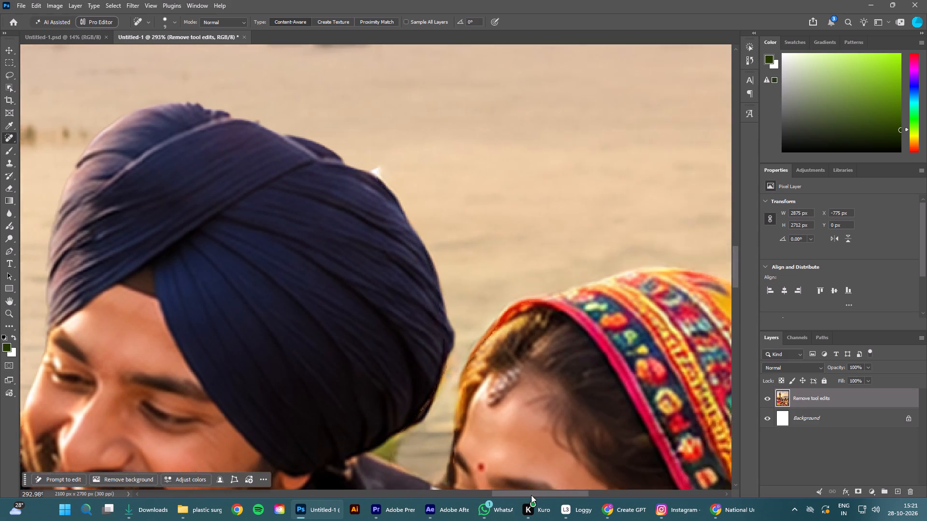
pyautogui.moveTo(531, 495); pyautogui.dragTo(551, 495)
pyautogui.scroll(-14, 562, 435)
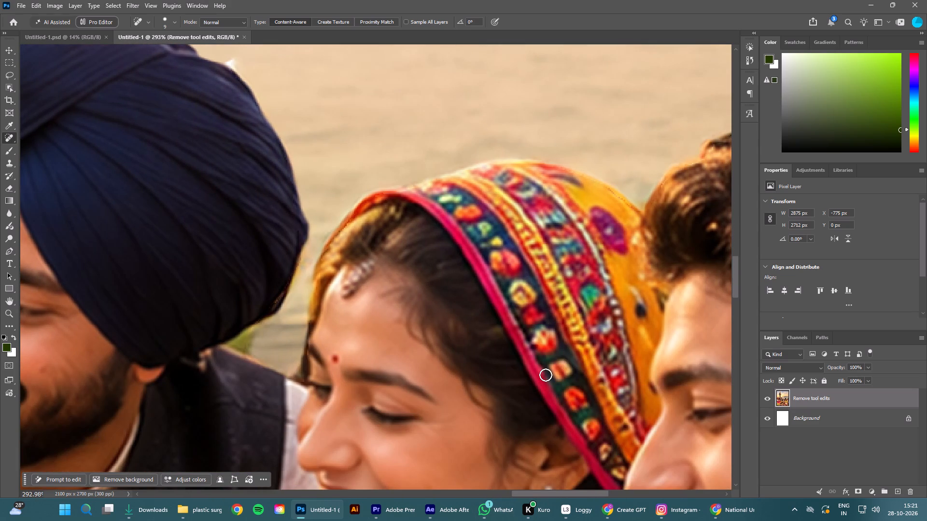
pyautogui.keyDown('alt'); pyautogui.scroll(-16, 545, 385); pyautogui.keyUp('alt')
pyautogui.keyDown('alt'); pyautogui.scroll(1, 546, 388); pyautogui.keyUp('alt')
pyautogui.keyDown('alt'); pyautogui.scroll(-4, 547, 387); pyautogui.keyUp('alt')
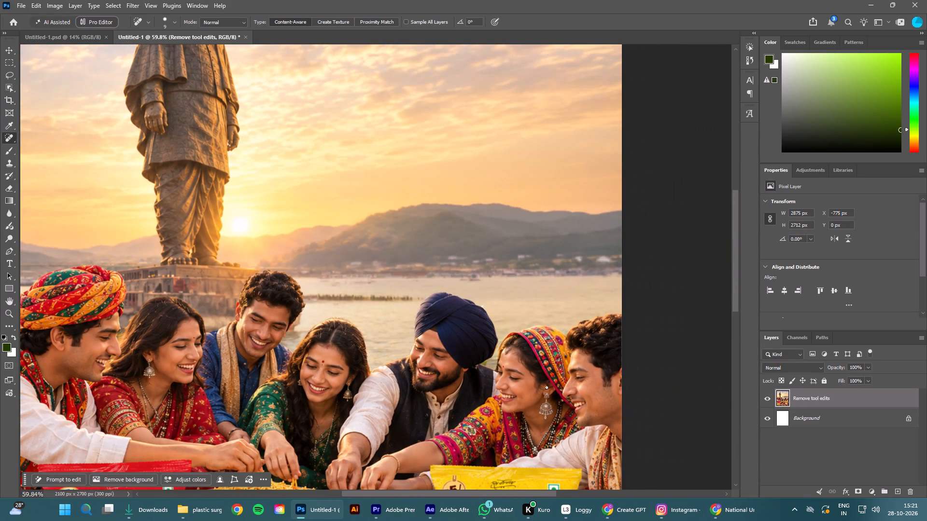
pyautogui.keyDown('alt'); pyautogui.scroll(-20, 547, 387); pyautogui.keyUp('alt')
pyautogui.keyDown('alt'); pyautogui.scroll(-4, 547, 387); pyautogui.keyUp('alt')
pyautogui.keyDown('alt'); pyautogui.scroll(3, 572, 315); pyautogui.keyUp('alt')
pyautogui.keyDown('alt'); pyautogui.scroll(-2, 572, 315); pyautogui.keyUp('alt')
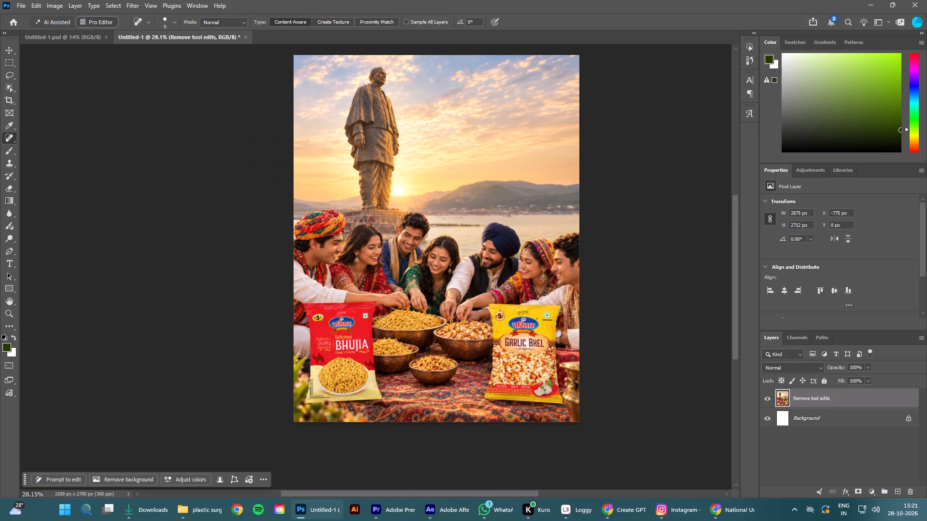
pyautogui.scroll(2, 572, 313)
pyautogui.scroll(1, 512, 325)
pyautogui.click(8, 45)
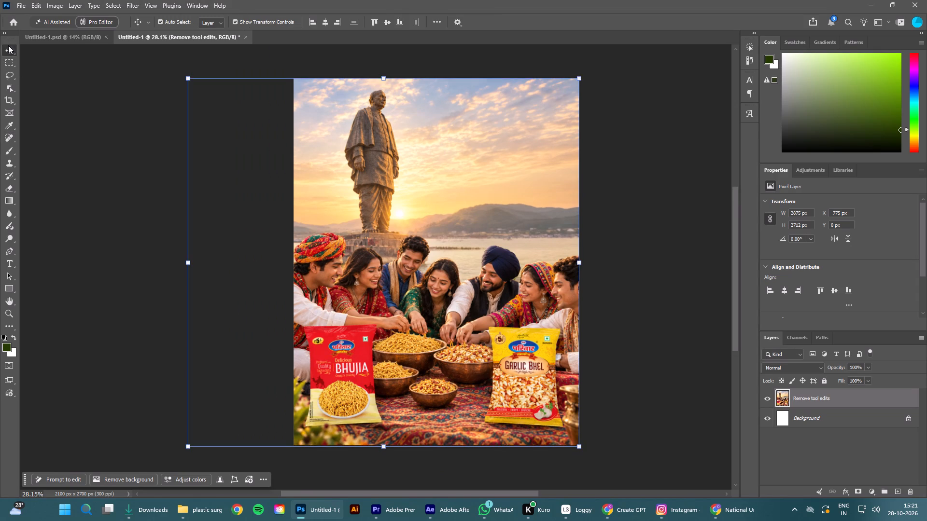
pyautogui.click(133, 150)
pyautogui.keyDown('alt'); pyautogui.scroll(12, 338, 133); pyautogui.keyUp('alt')
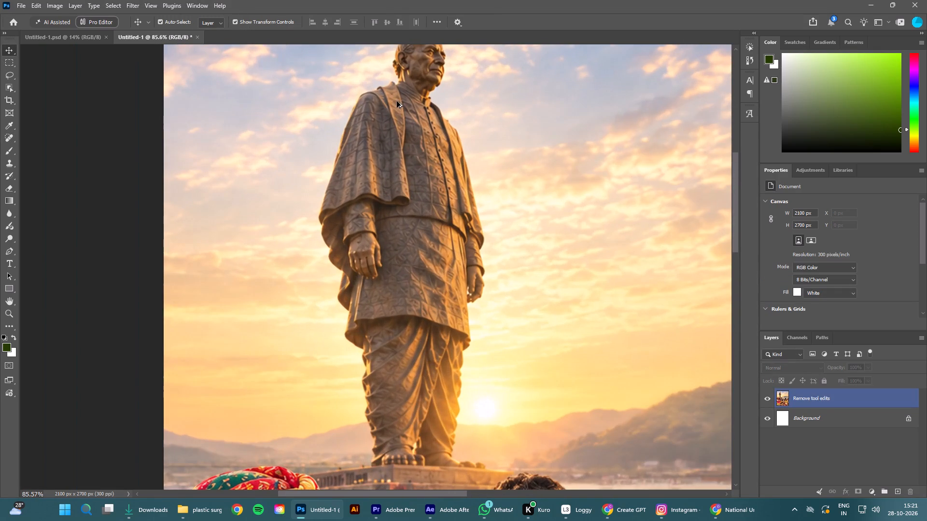
pyautogui.keyDown('alt'); pyautogui.scroll(-12, 395, 105); pyautogui.keyUp('alt')
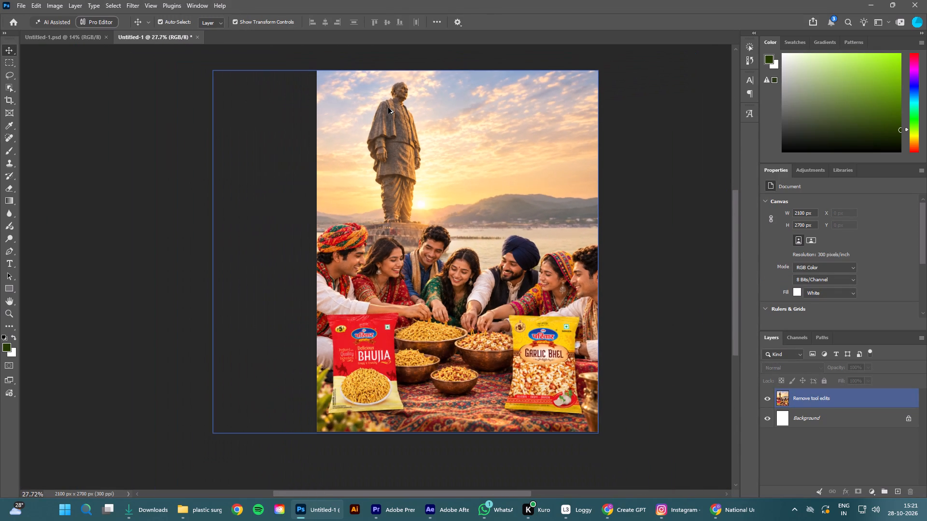
pyautogui.scroll(3, 387, 107)
pyautogui.click(133, 213)
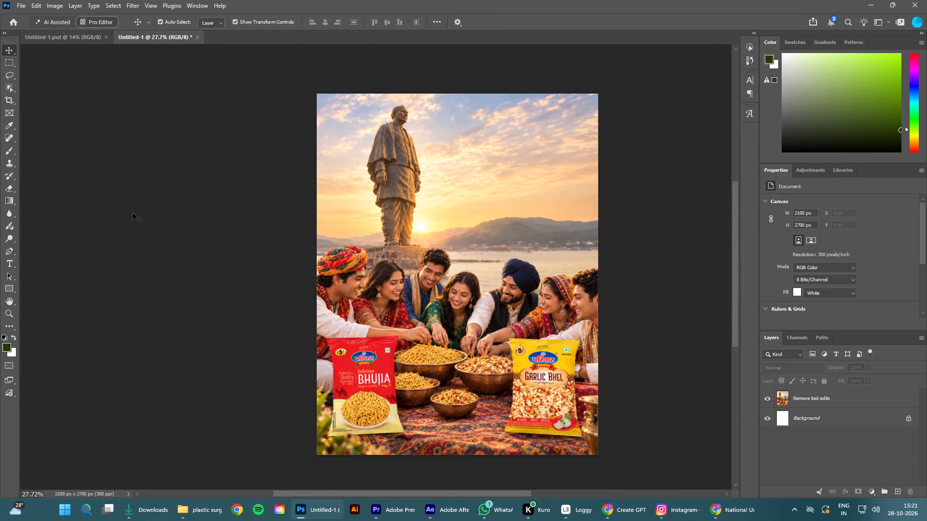
# Open the recent Karwa Chauth poster PSD featuring the noodles and wheat cups packet characters.
pyautogui.click(47, 36)
pyautogui.click(140, 37)
pyautogui.click(70, 104)
pyautogui.click(9, 25)
pyautogui.scroll(-3, 357, 424)
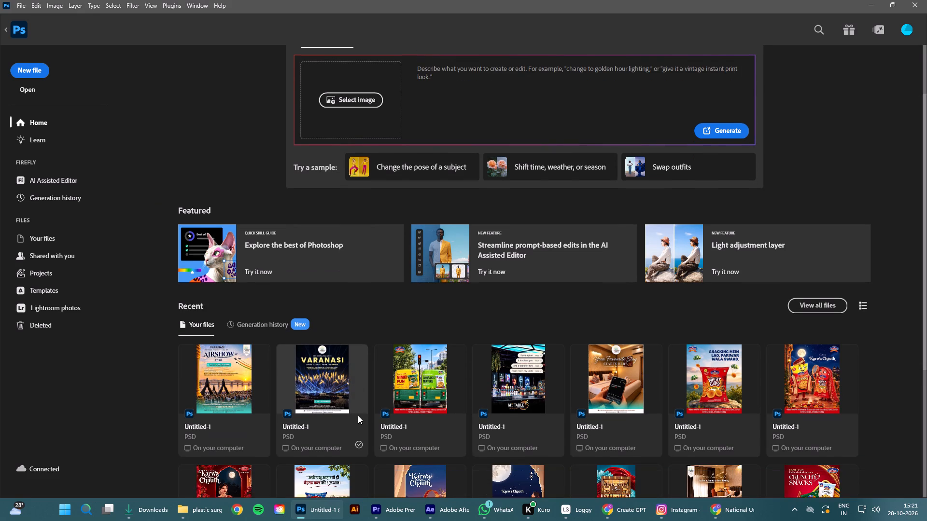
pyautogui.scroll(-6, 421, 423)
pyautogui.click(801, 288)
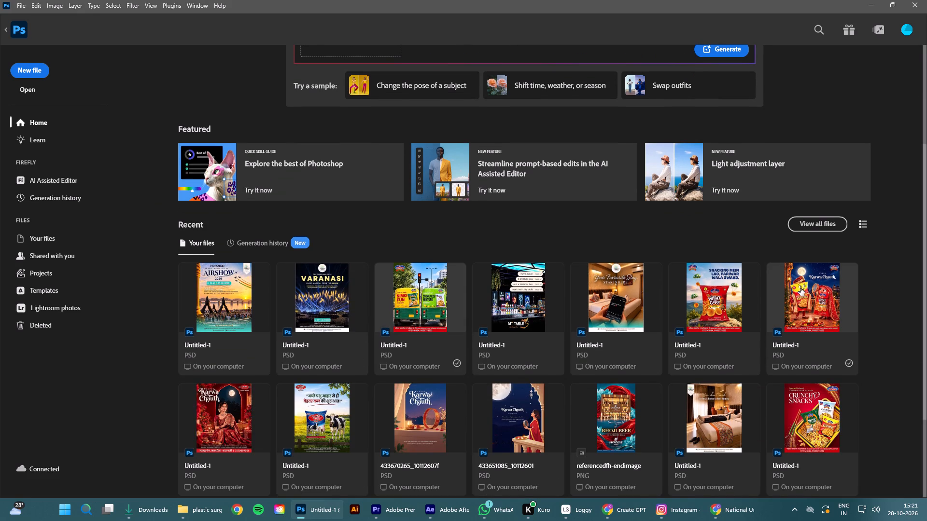
# Copy the only logo and story size logo footer layers from the Karwa Chauth poster and paste them in place into the statue poster.
pyautogui.click(528, 78)
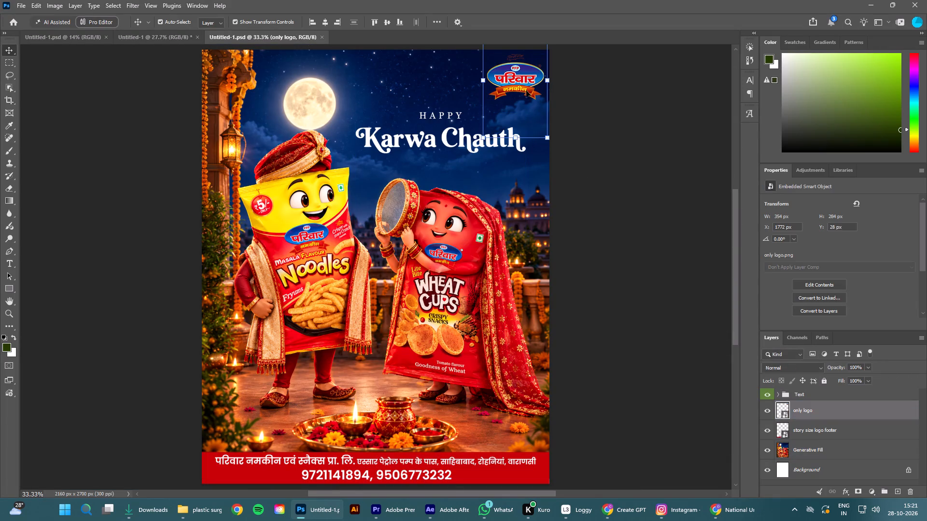
pyautogui.keyDown('ctrl'); pyautogui.click(812, 430); pyautogui.keyUp('ctrl')
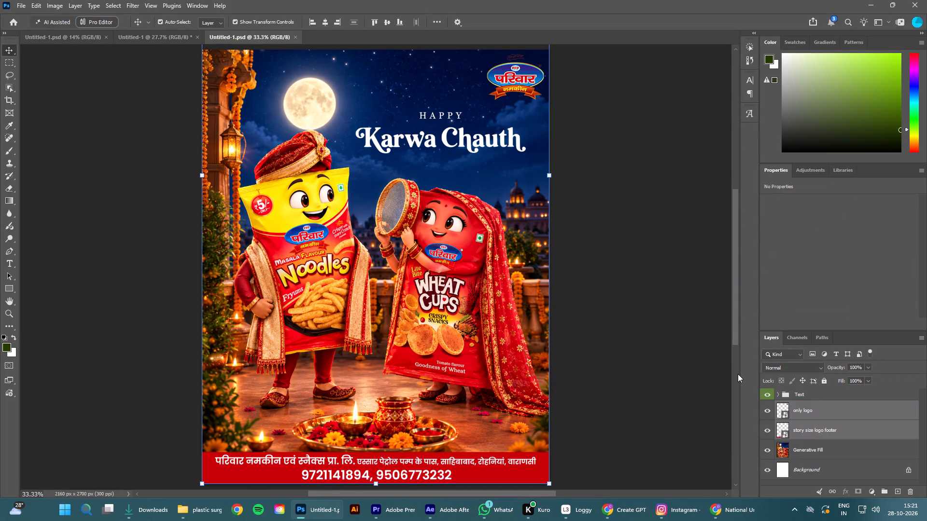
pyautogui.hotkey('ctrl', 'c')
pyautogui.click(158, 33)
pyautogui.hotkey('ctrl', 'shift', 'v')
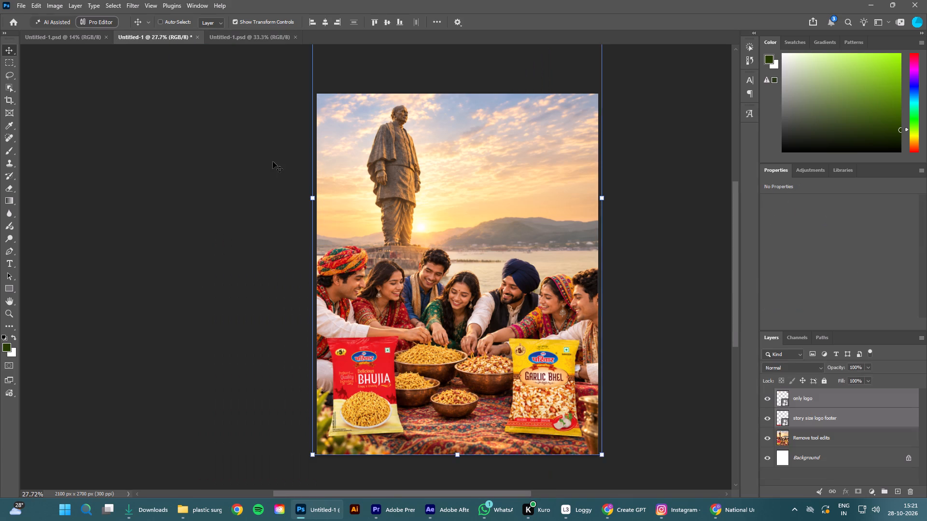
pyautogui.click(703, 244)
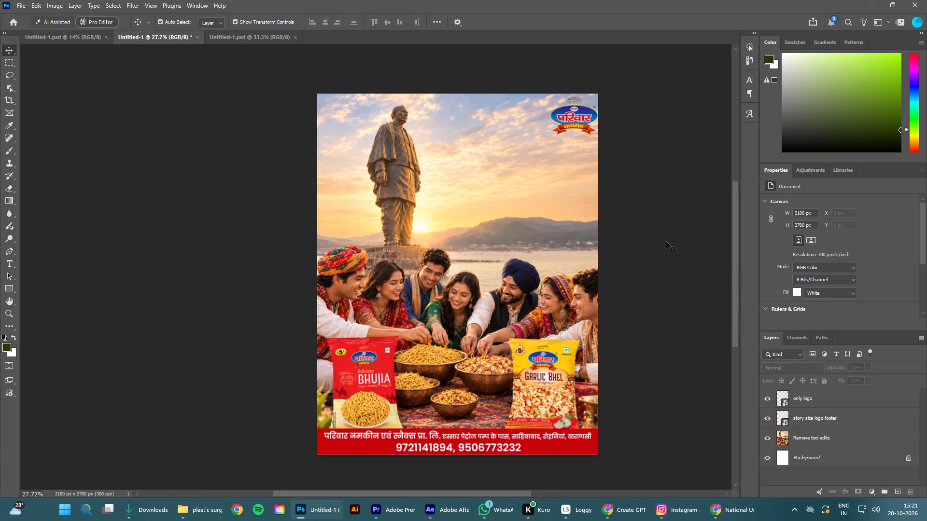
# Nudge the merged Remove tool edits layer up to Y -65 px so the packets clear the red footer.
pyautogui.click(490, 354)
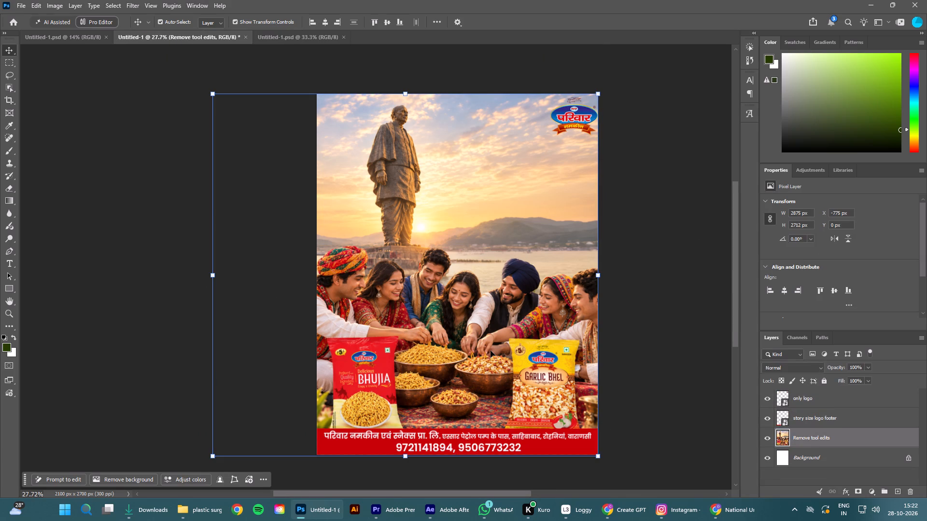
pyautogui.press('Up')
pyautogui.press('Up')
pyautogui.press('Up')
pyautogui.press('Up')
pyautogui.press('Up')
pyautogui.press('Up')
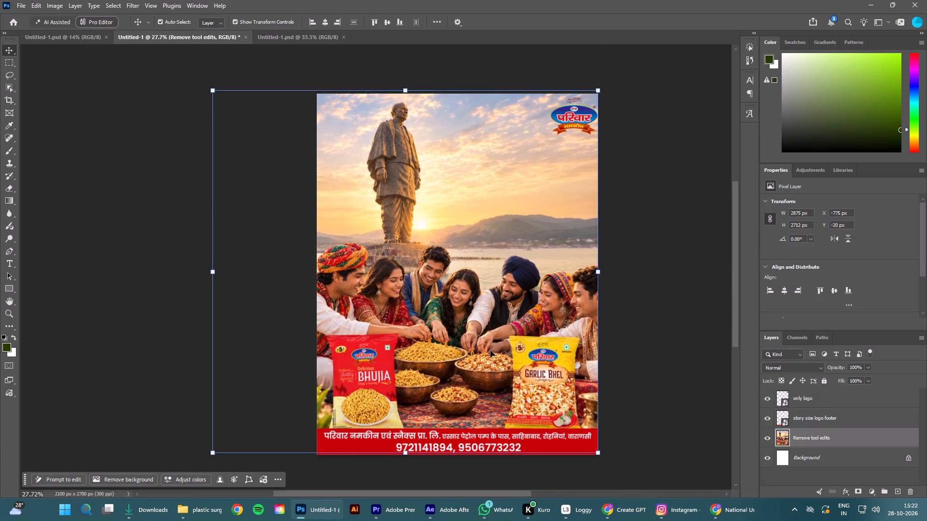
pyautogui.press('Up')
pyautogui.press('Up')
pyautogui.press('Up')
pyautogui.press('Up')
pyautogui.press('Up')
pyautogui.press('Up')
pyautogui.press('Up')
pyautogui.press('Up')
pyautogui.press('Up')
pyautogui.press('Up')
pyautogui.press('Up')
pyautogui.press('Up')
pyautogui.press('Up')
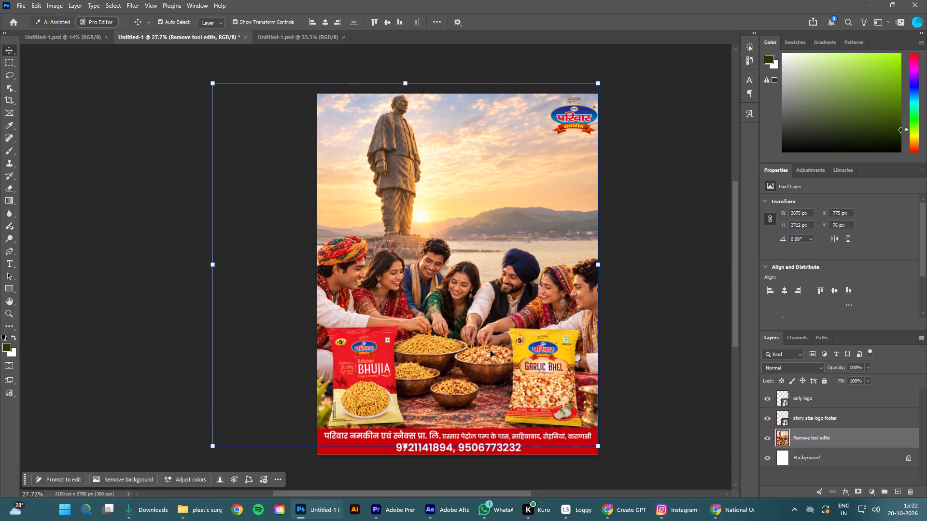
pyautogui.press('Up')
pyautogui.press('Down')
pyautogui.press('Down')
pyautogui.press('Down')
pyautogui.press('Down')
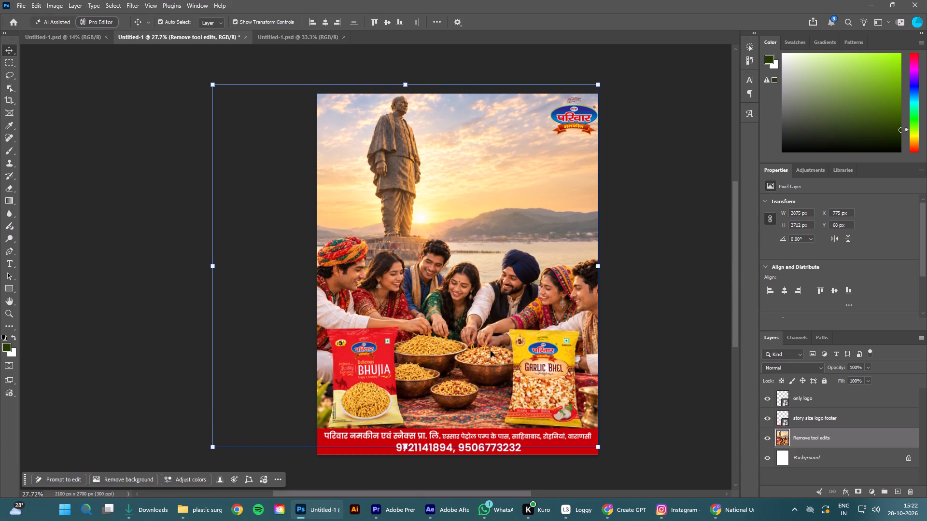
pyautogui.press('Down')
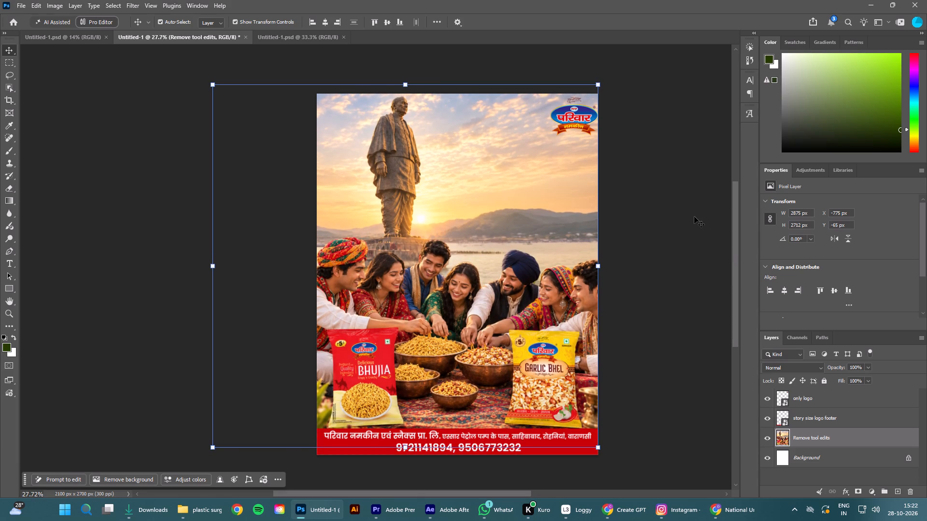
pyautogui.click(694, 217)
# Move the only logo layer inward from the poster's upper-right corner to the sky beside the statue and scale it to about 40.3%.
pyautogui.click(581, 116)
pyautogui.moveTo(571, 119); pyautogui.dragTo(522, 131)
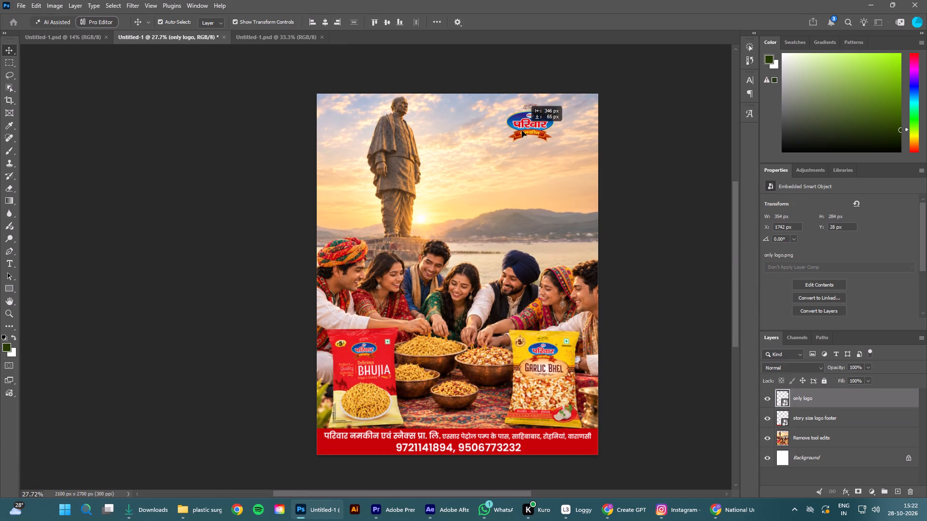
pyautogui.moveTo(522, 131); pyautogui.dragTo(526, 130)
pyautogui.moveTo(528, 82); pyautogui.dragTo(520, 67)
pyautogui.moveTo(529, 122); pyautogui.dragTo(523, 125)
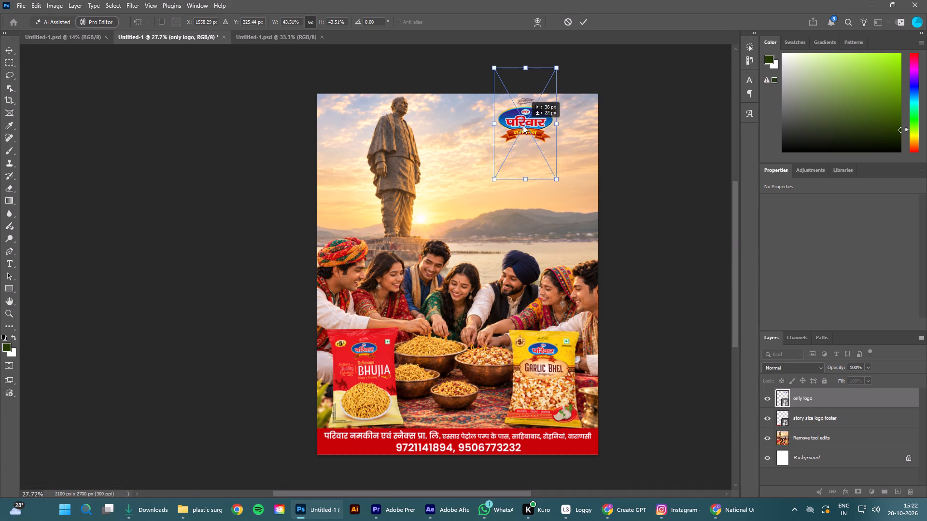
pyautogui.moveTo(523, 125); pyautogui.dragTo(518, 131)
pyautogui.click(521, 73)
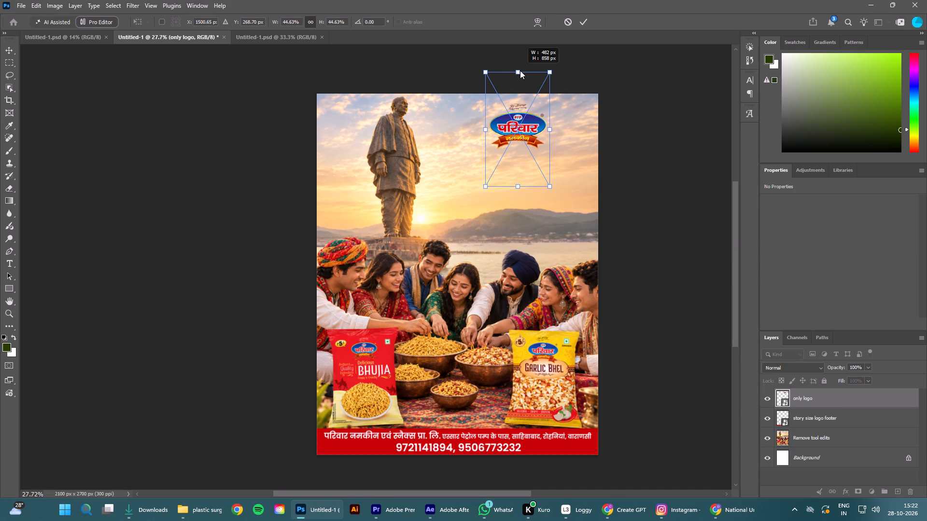
pyautogui.moveTo(525, 136); pyautogui.dragTo(534, 138)
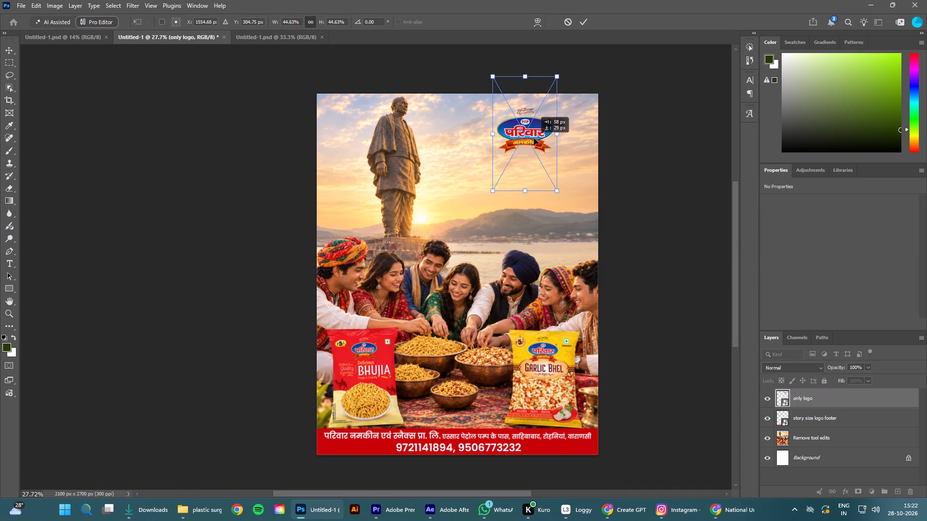
pyautogui.moveTo(534, 138); pyautogui.dragTo(538, 129)
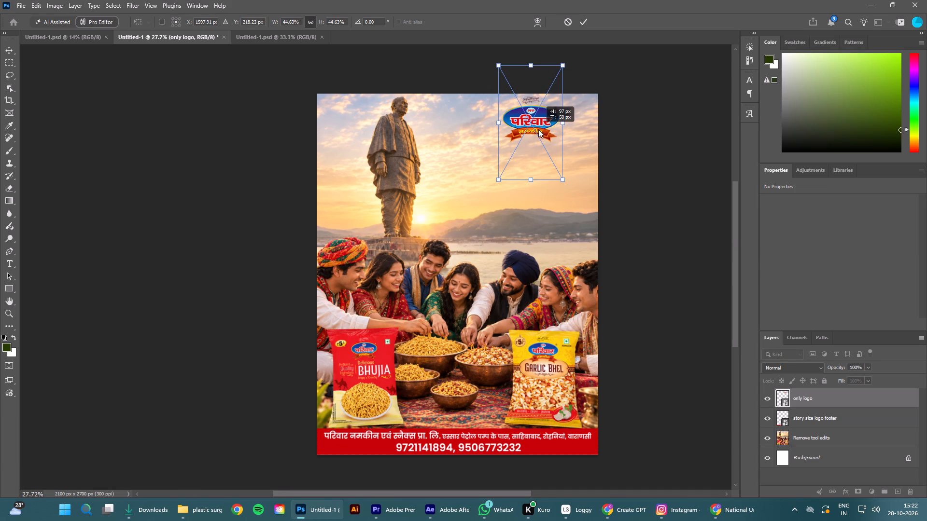
pyautogui.moveTo(538, 129); pyautogui.dragTo(535, 131)
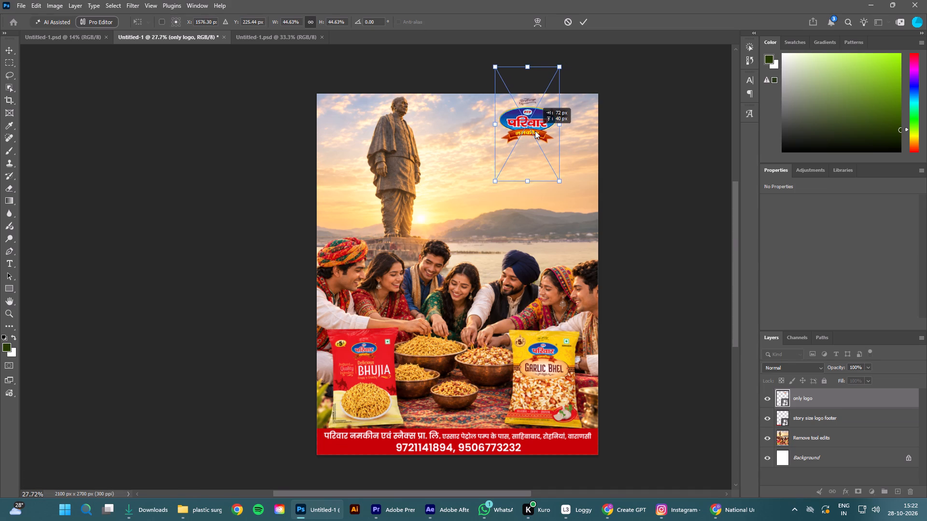
pyautogui.moveTo(535, 131); pyautogui.dragTo(534, 133)
pyautogui.moveTo(526, 183); pyautogui.dragTo(526, 172)
pyautogui.moveTo(529, 128); pyautogui.dragTo(527, 131)
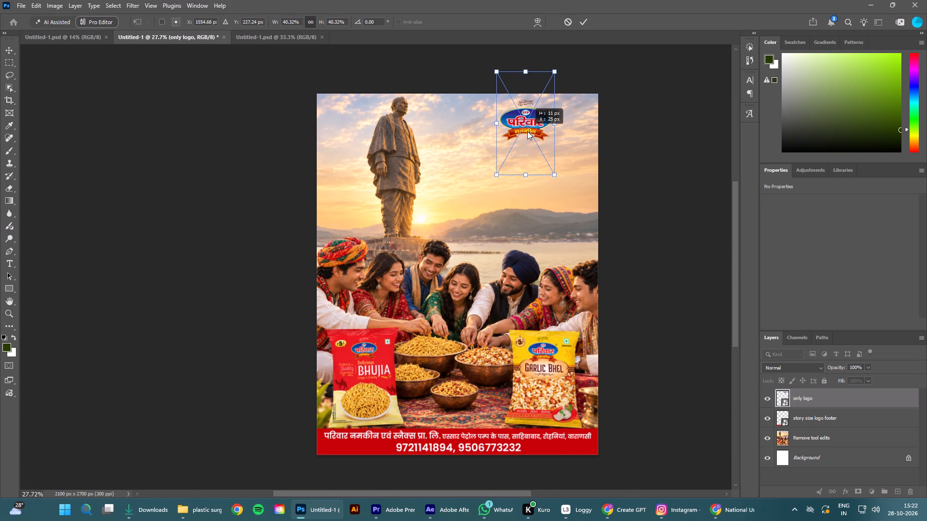
pyautogui.moveTo(527, 131); pyautogui.dragTo(523, 129)
pyautogui.click(581, 23)
pyautogui.click(647, 110)
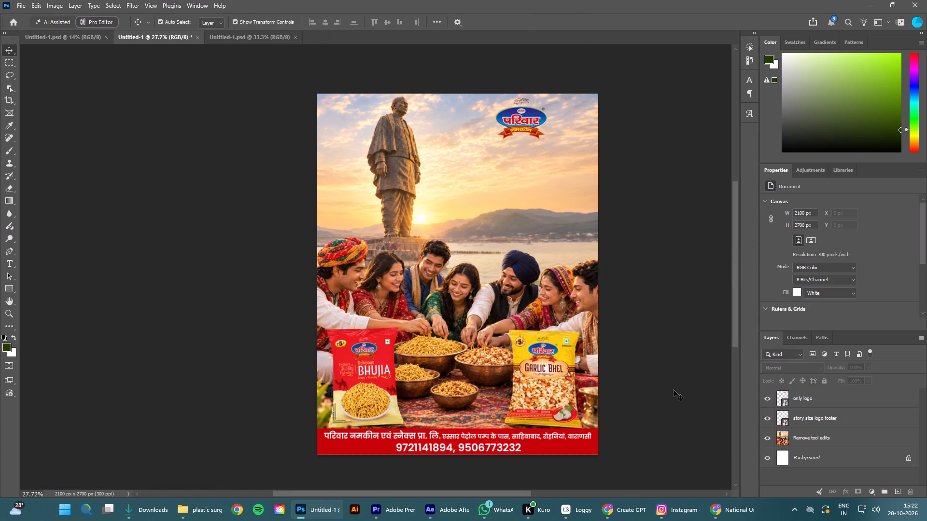
# Switch to File Explorer to view the Downloads folder.
pyautogui.click(130, 507)
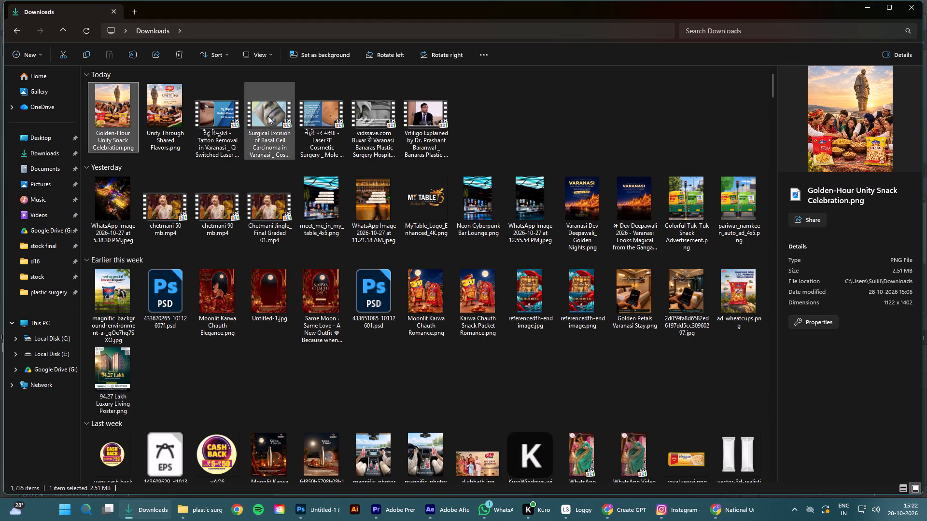
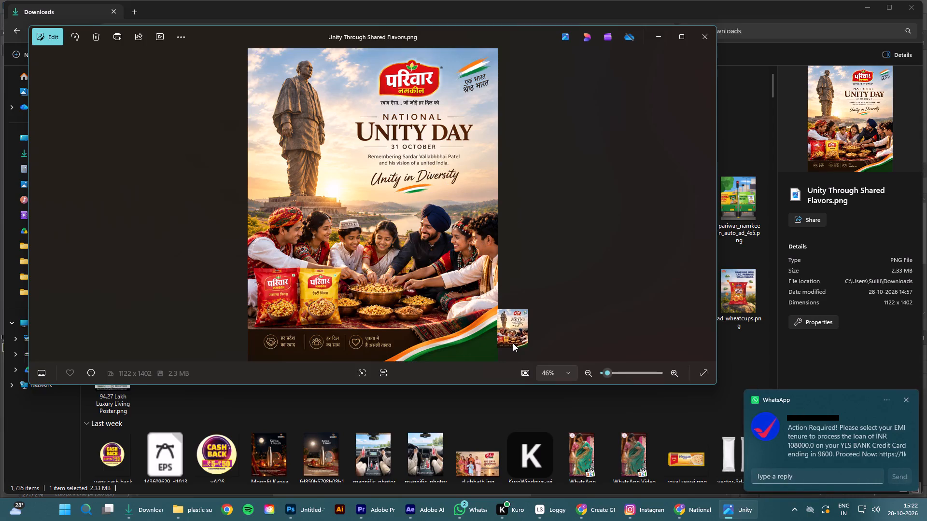
# Place Unity Through Shared Flavors.png from the photo viewer into the statue poster in Photoshop at its default 44.92% scale.
pyautogui.moveTo(513, 343); pyautogui.dragTo(311, 502)
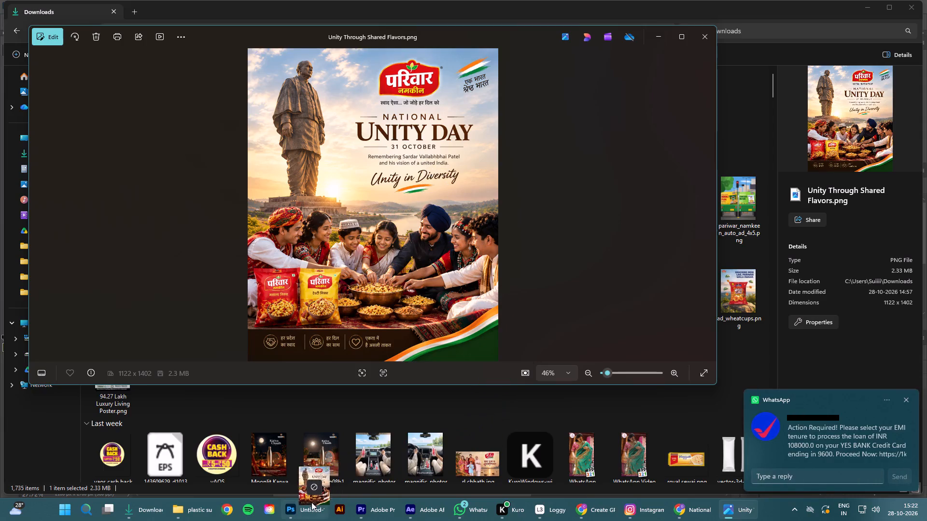
pyautogui.moveTo(311, 502); pyautogui.dragTo(447, 288)
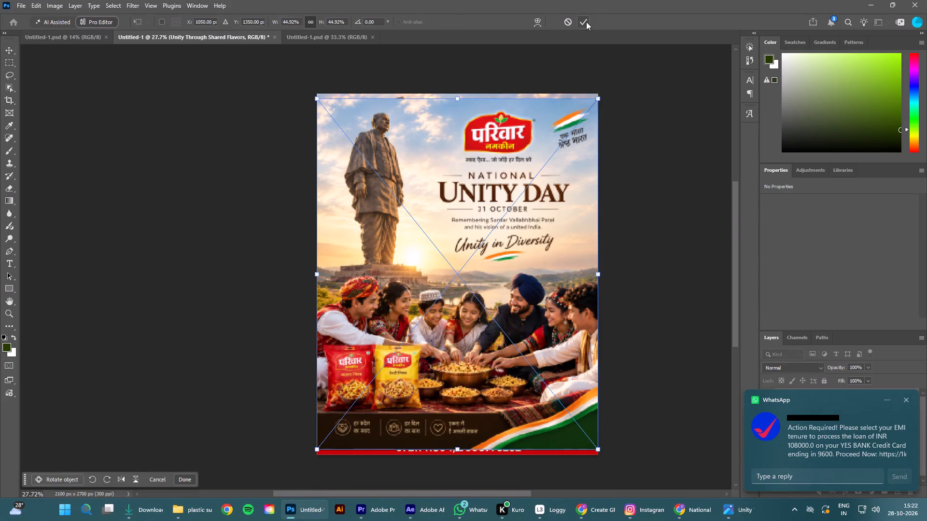
pyautogui.click(587, 20)
pyautogui.click(565, 183)
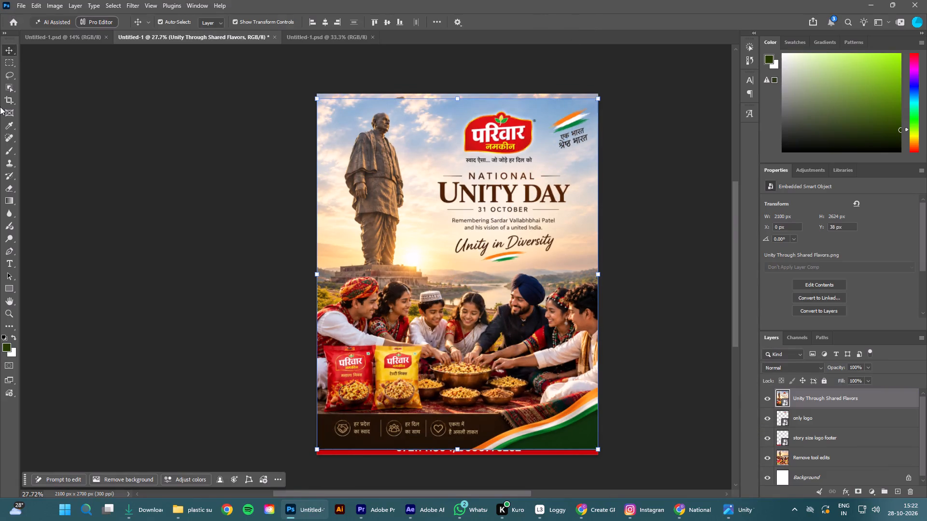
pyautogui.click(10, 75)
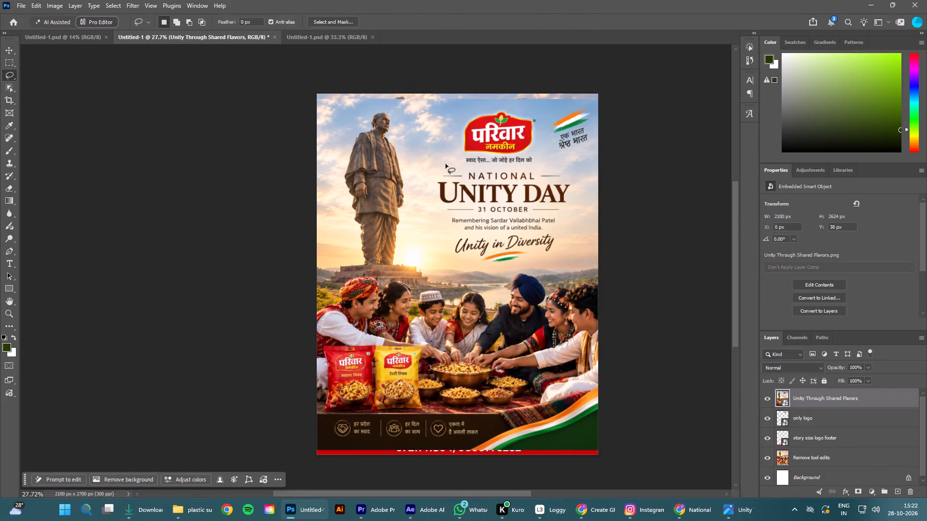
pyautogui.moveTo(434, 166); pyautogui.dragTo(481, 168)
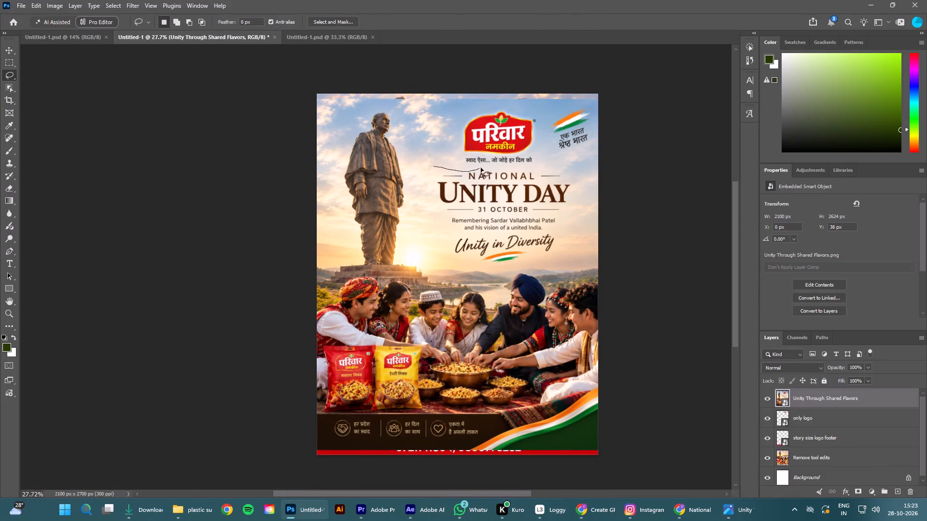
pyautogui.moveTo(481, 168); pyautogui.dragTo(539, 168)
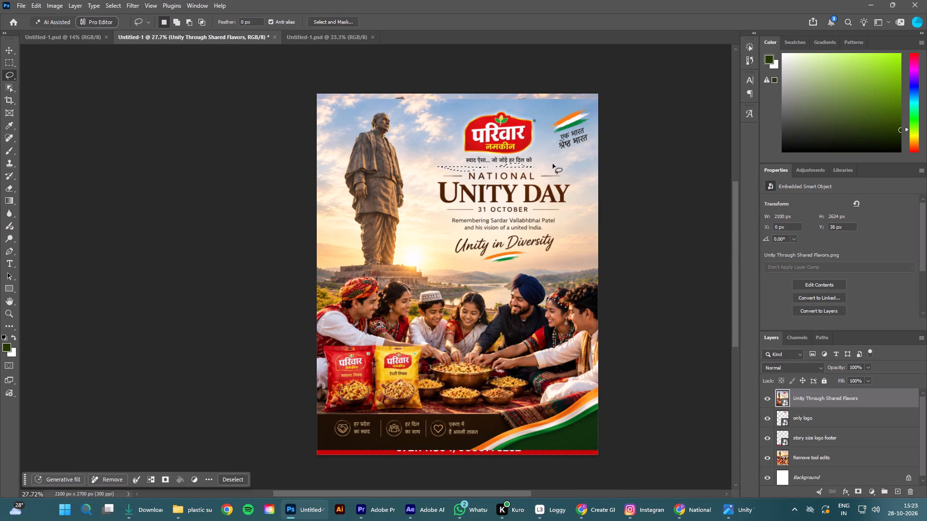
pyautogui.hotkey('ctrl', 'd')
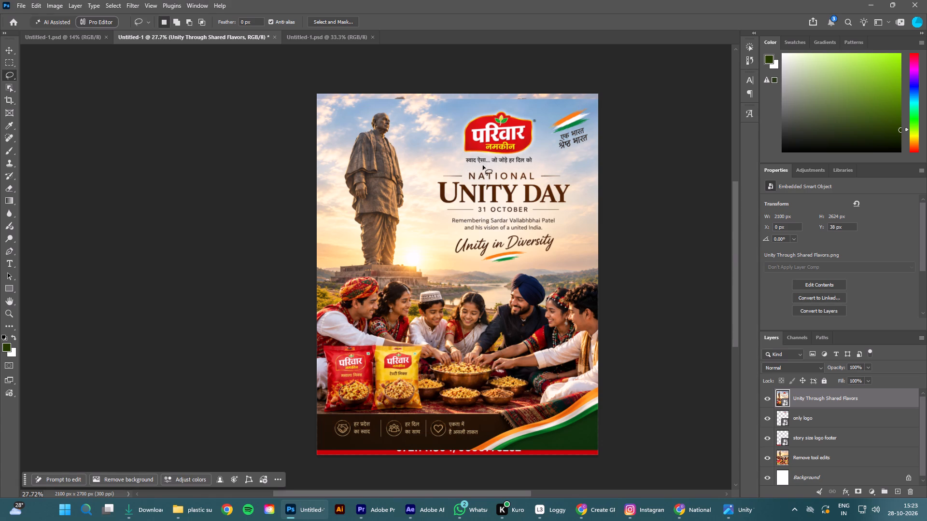
# Lasso the text block from NATIONAL UNITY DAY down to the Unity in Diversity tricolour stroke and copy it to a new layer.
pyautogui.moveTo(442, 166); pyautogui.dragTo(439, 206)
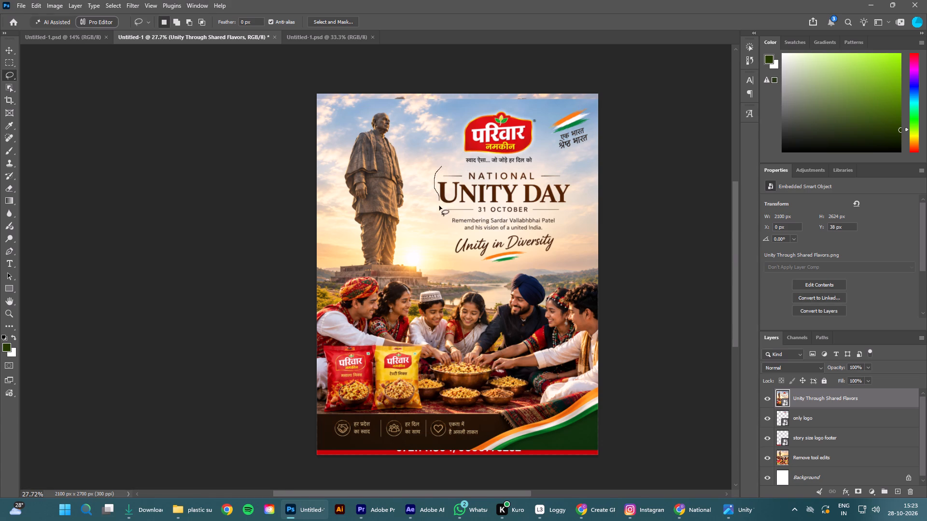
pyautogui.moveTo(439, 206); pyautogui.dragTo(481, 262)
pyautogui.moveTo(481, 262); pyautogui.dragTo(560, 241)
pyautogui.moveTo(560, 241); pyautogui.dragTo(572, 201)
pyautogui.moveTo(572, 201); pyautogui.dragTo(519, 166)
pyautogui.moveTo(519, 166); pyautogui.dragTo(437, 167)
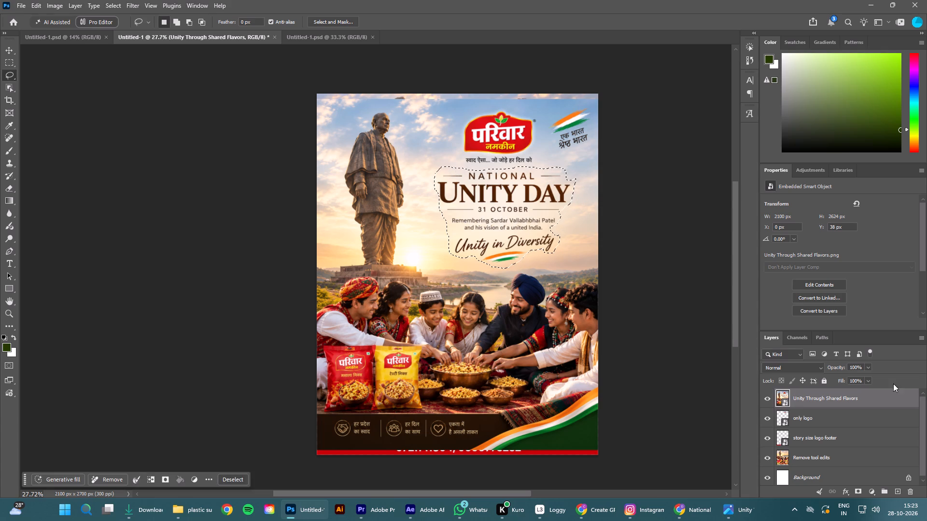
pyautogui.hotkey('ctrl', 'j')
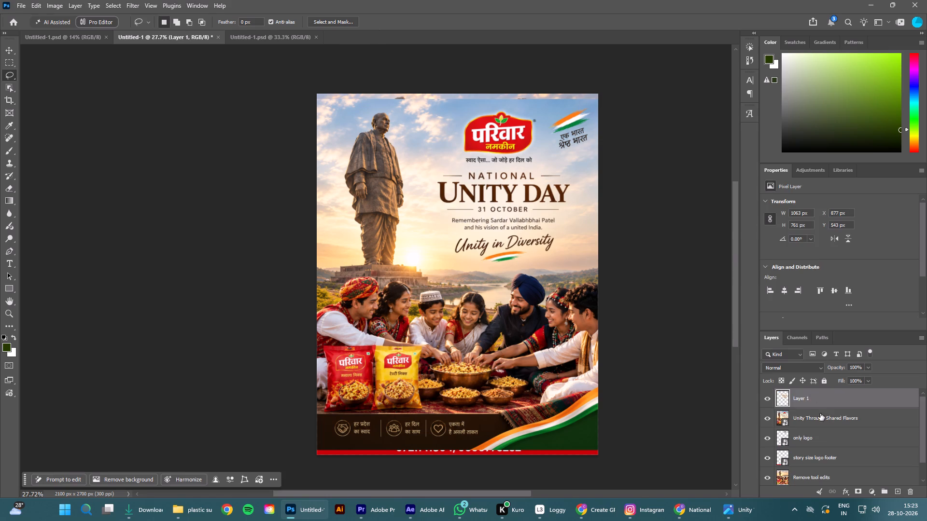
# Delete the placed Unity Through Shared Flavors layer.
pyautogui.click(820, 413)
pyautogui.press('Delete')
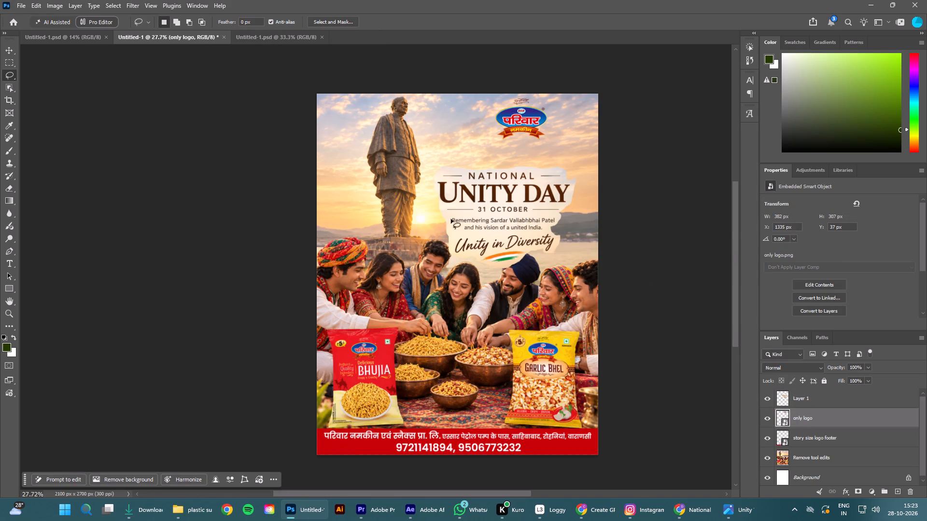
# Scale the copied text block on Layer 1 to about 92.4% and move it beneath the brand logo in the sky beside the statue.
pyautogui.click(11, 49)
pyautogui.click(123, 155)
pyautogui.click(514, 202)
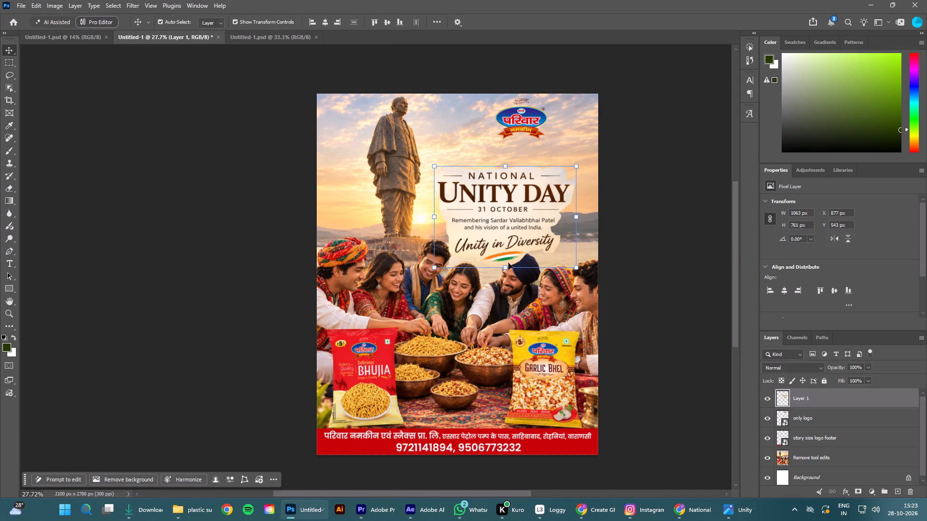
pyautogui.moveTo(506, 267); pyautogui.dragTo(509, 260)
pyautogui.moveTo(516, 220); pyautogui.dragTo(533, 191)
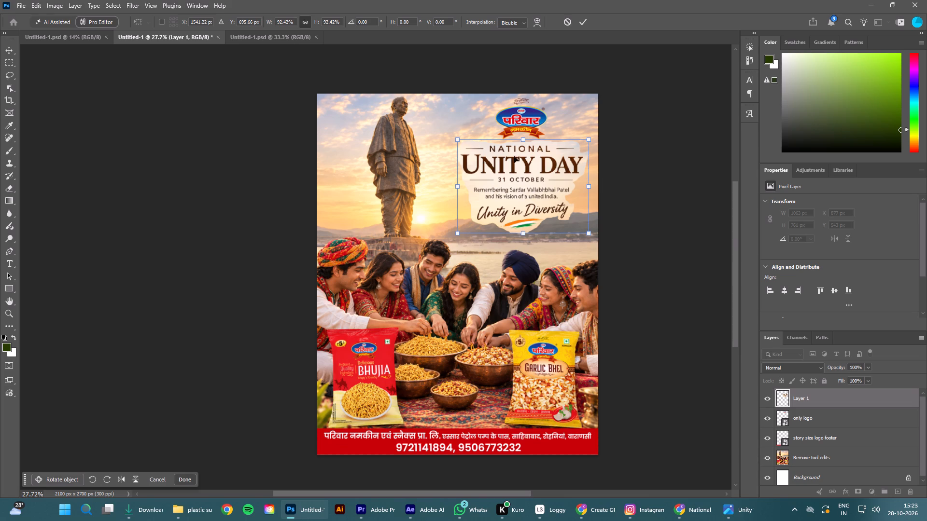
pyautogui.click(582, 22)
pyautogui.click(625, 123)
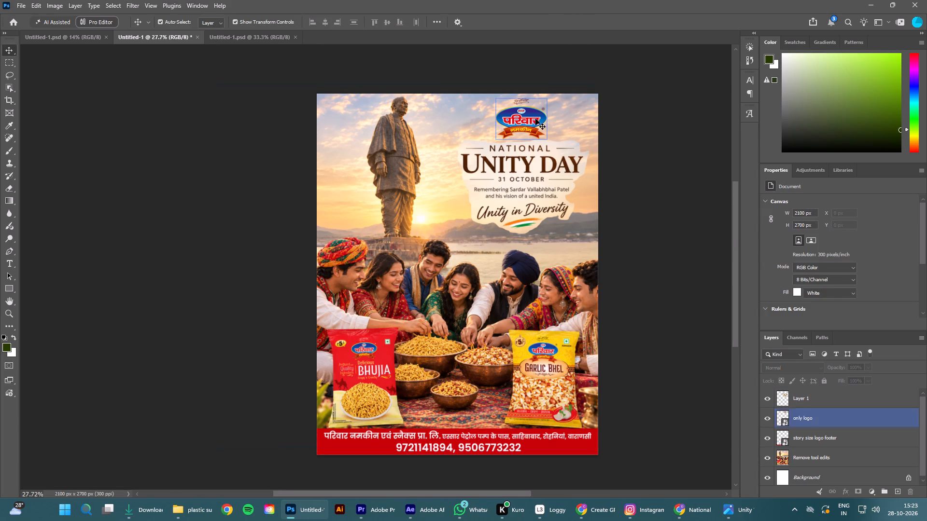
# Scale the only logo layer down to about 36.75% above the text block.
pyautogui.click(534, 119)
pyautogui.moveTo(522, 174); pyautogui.dragTo(522, 165)
pyautogui.click(531, 119)
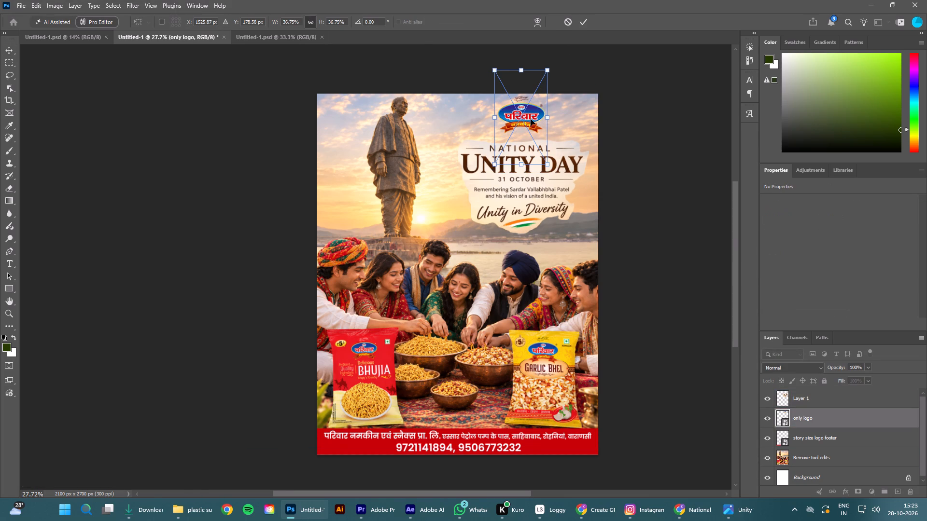
pyautogui.click(583, 17)
pyautogui.click(636, 93)
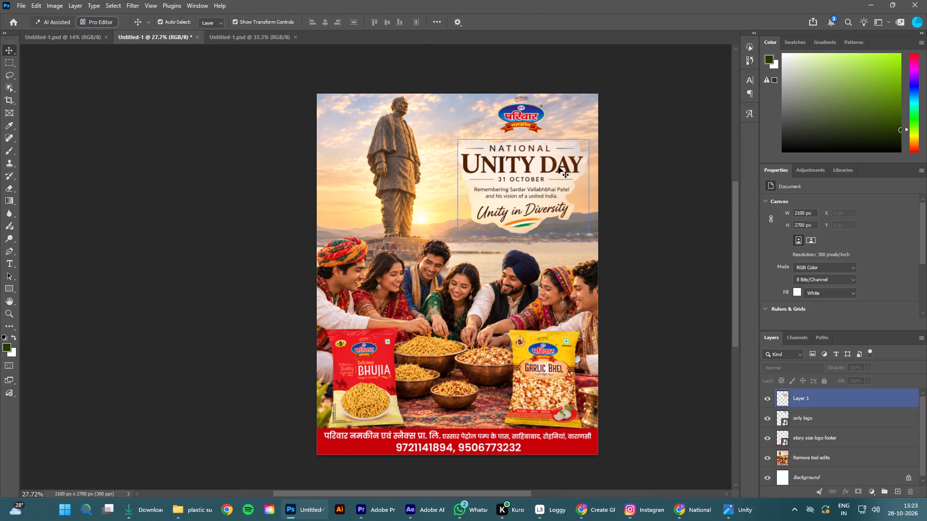
# Move the Layer 1 text block slightly up to about Y 298 px, closer to the logo.
pyautogui.moveTo(529, 173); pyautogui.dragTo(530, 168)
pyautogui.click(676, 137)
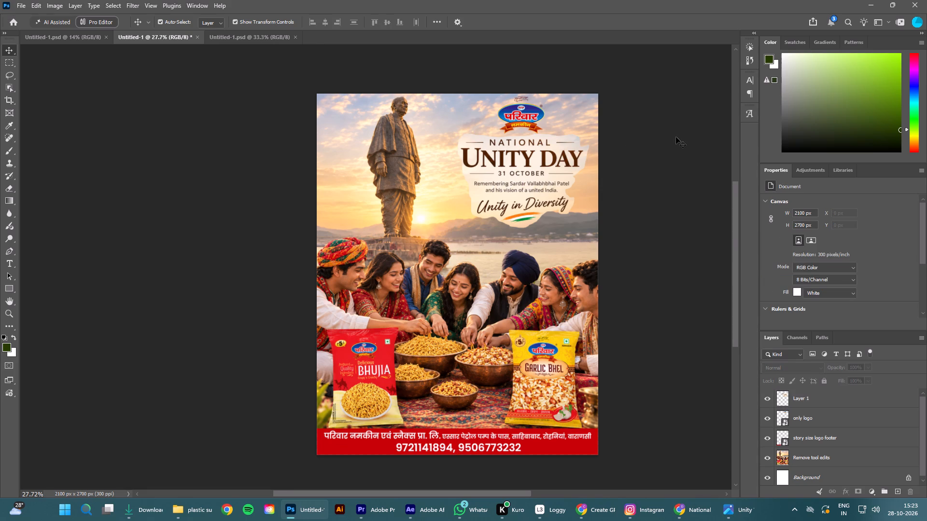
# Reorder Layer 1 to sit directly above the Remove tool edits layer, below the story size logo footer layer.
pyautogui.click(542, 163)
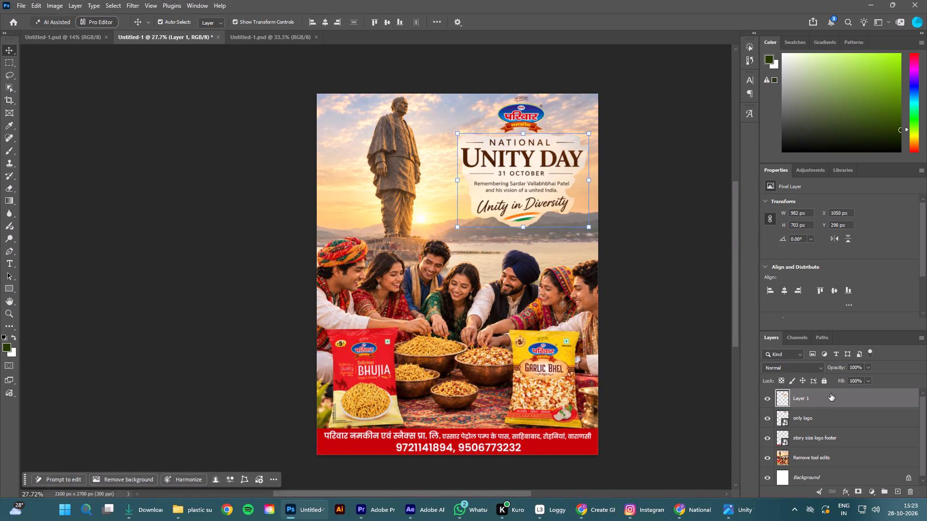
pyautogui.moveTo(839, 398); pyautogui.dragTo(839, 443)
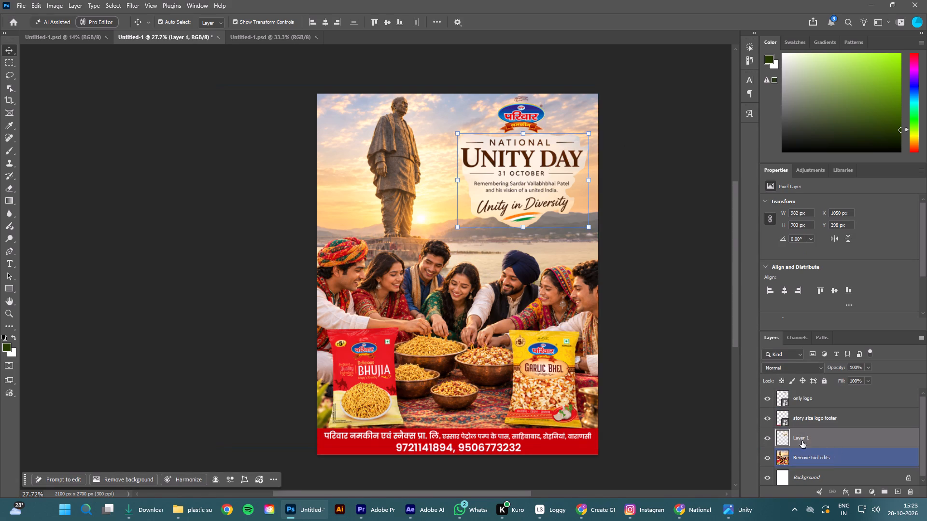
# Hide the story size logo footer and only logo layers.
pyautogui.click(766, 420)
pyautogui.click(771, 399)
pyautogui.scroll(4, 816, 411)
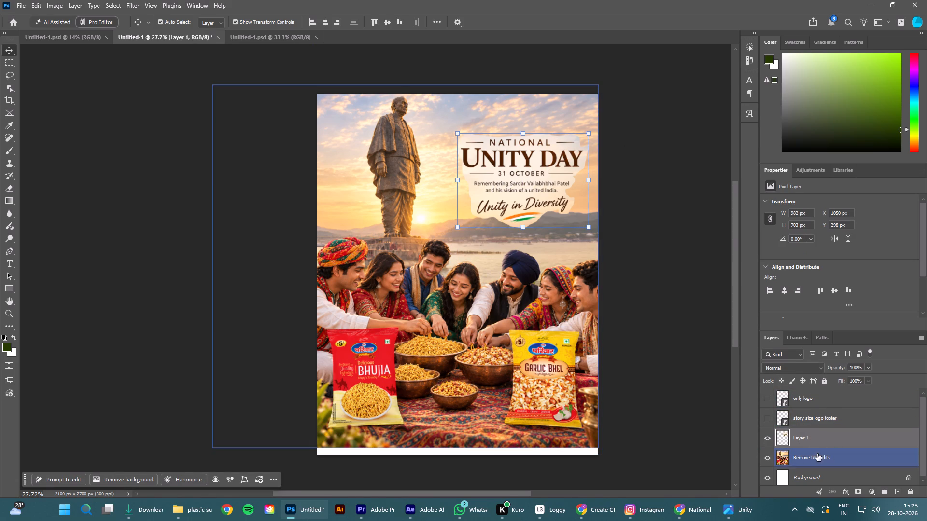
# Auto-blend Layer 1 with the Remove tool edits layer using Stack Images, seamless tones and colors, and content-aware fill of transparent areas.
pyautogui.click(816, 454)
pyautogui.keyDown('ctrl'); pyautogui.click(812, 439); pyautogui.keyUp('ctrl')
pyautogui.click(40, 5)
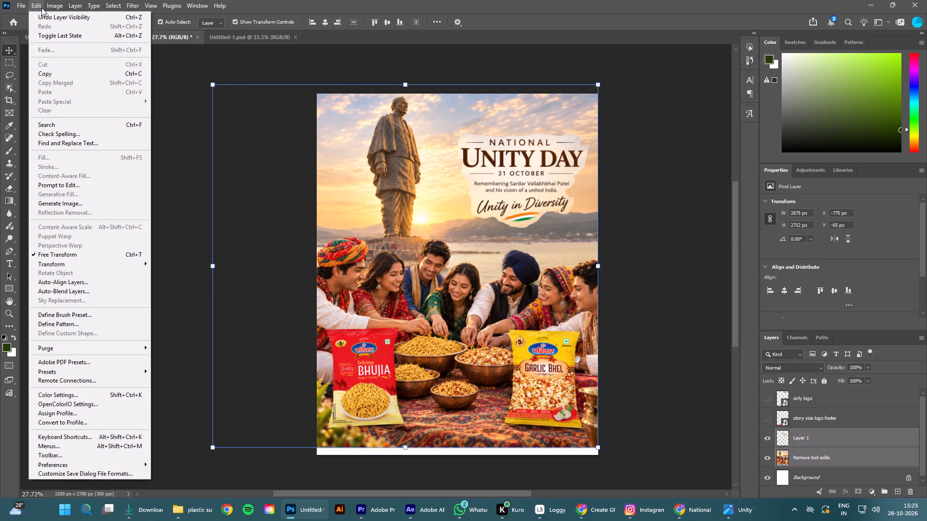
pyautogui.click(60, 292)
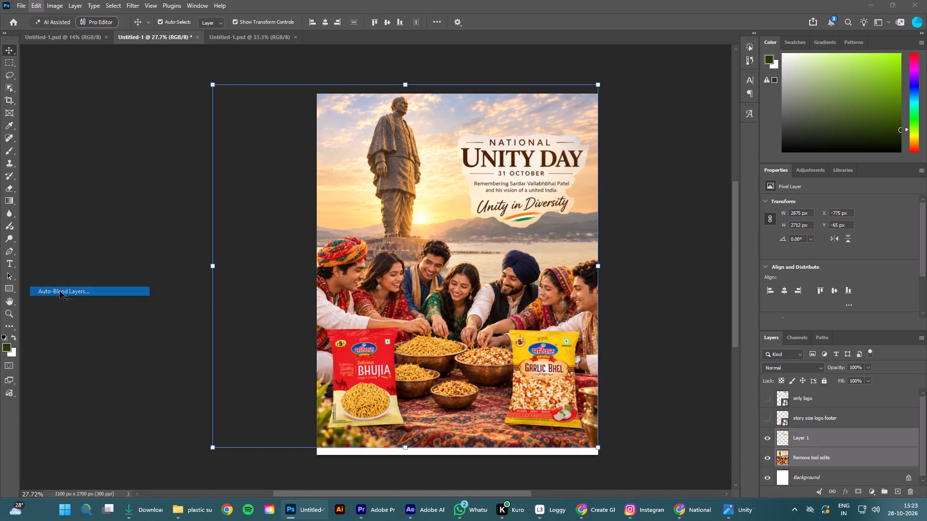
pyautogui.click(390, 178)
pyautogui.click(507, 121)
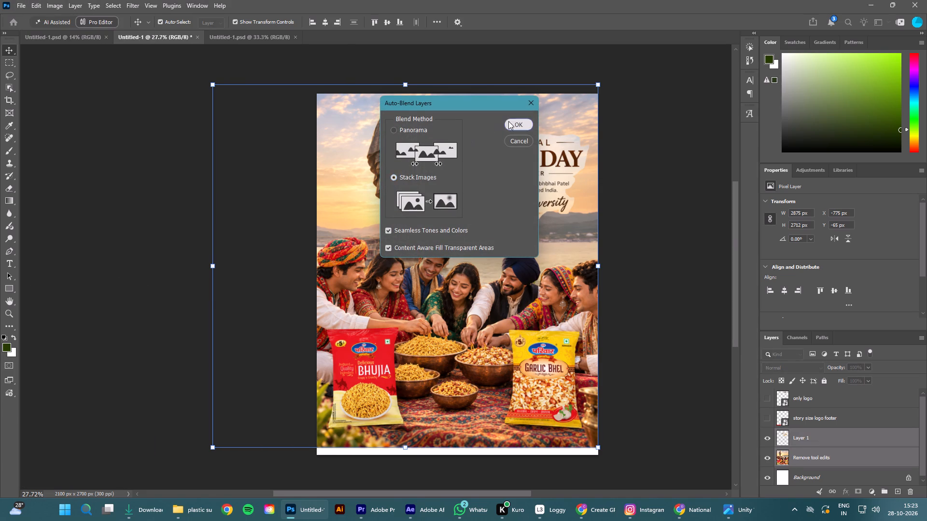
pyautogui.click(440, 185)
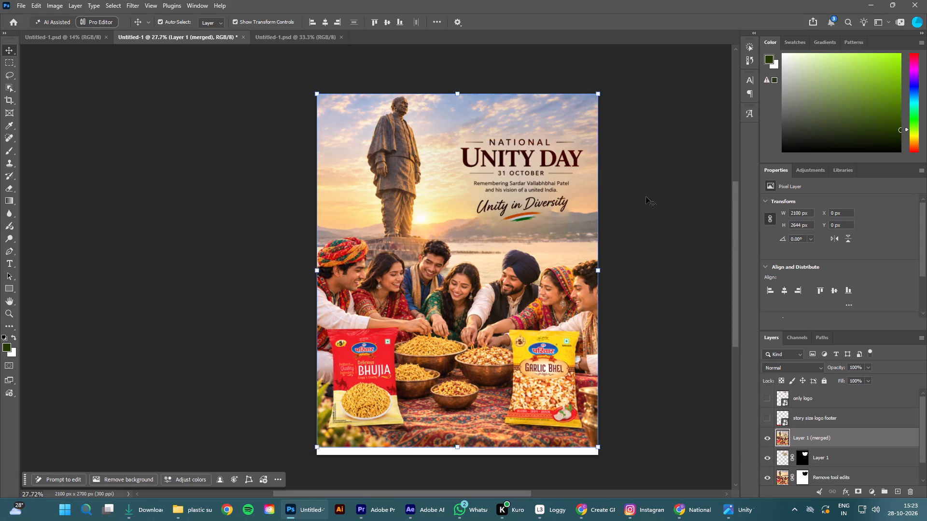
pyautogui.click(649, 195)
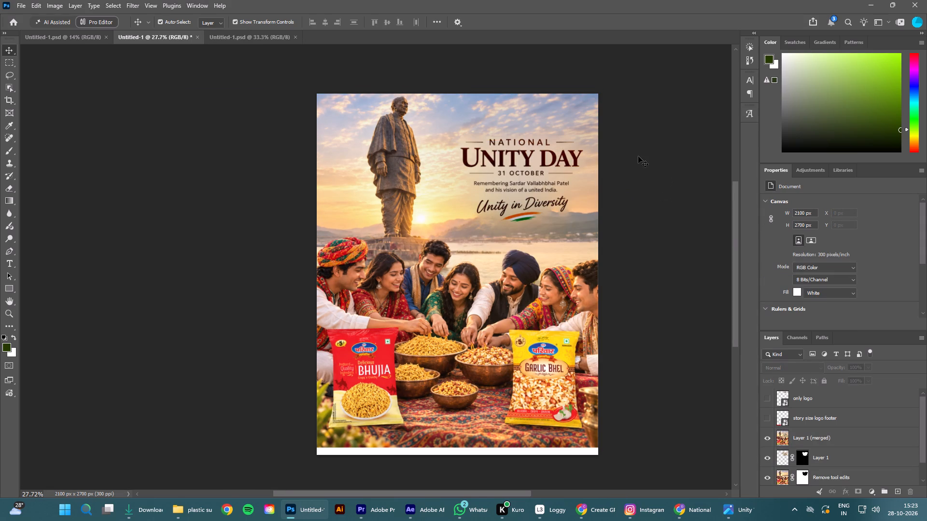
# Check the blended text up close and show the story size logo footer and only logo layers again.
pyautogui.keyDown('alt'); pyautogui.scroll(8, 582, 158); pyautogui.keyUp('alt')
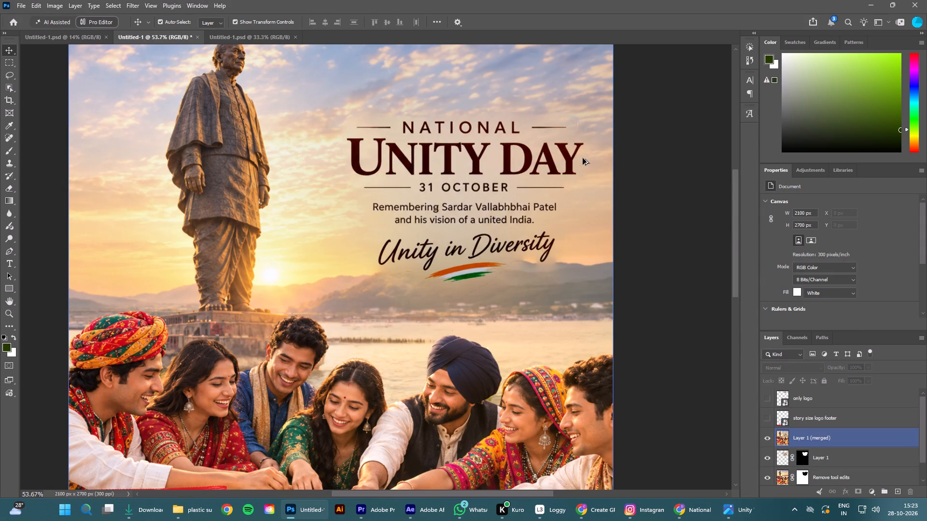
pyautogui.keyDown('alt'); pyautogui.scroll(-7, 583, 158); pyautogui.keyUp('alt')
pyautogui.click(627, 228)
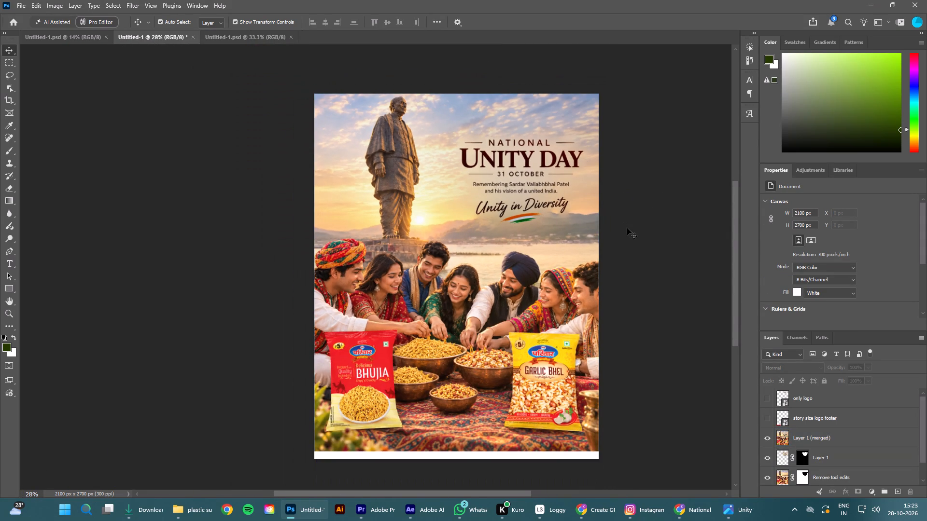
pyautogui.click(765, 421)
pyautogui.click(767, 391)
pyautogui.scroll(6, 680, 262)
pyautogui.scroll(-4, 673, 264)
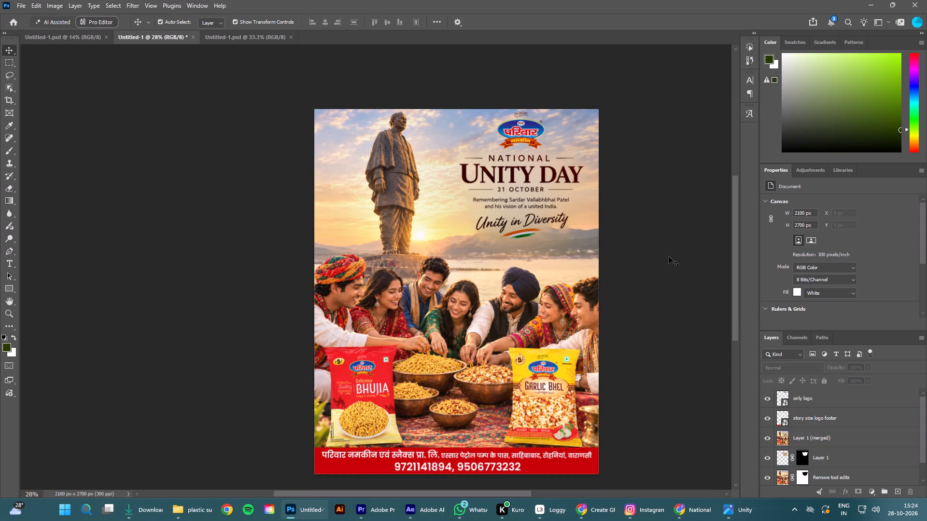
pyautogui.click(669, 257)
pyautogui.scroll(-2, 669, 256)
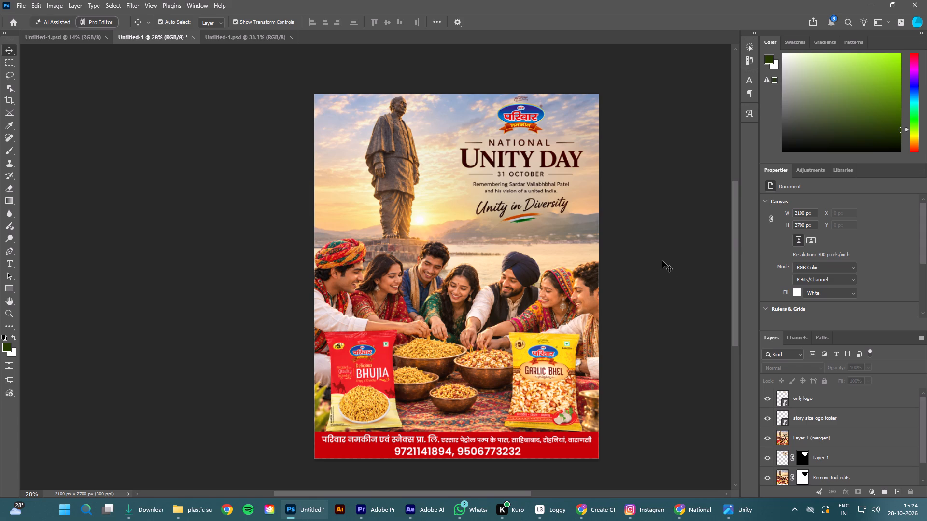
# Undo the auto-blend of Layer 1 with the Remove tool edits layer, back to before the logo and footer layers were hidden.
pyautogui.hotkey('ctrl', 'z')
pyautogui.hotkey('ctrl', 'z')
pyautogui.hotkey('ctrl', 'z')
pyautogui.hotkey('ctrl', 'z')
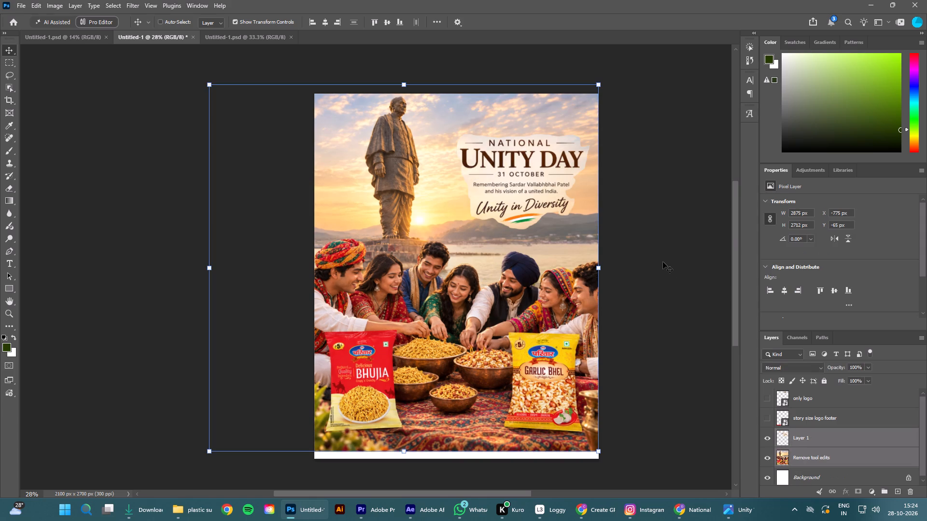
pyautogui.hotkey('ctrl', 'z')
pyautogui.hotkey('ctrl', 'z')
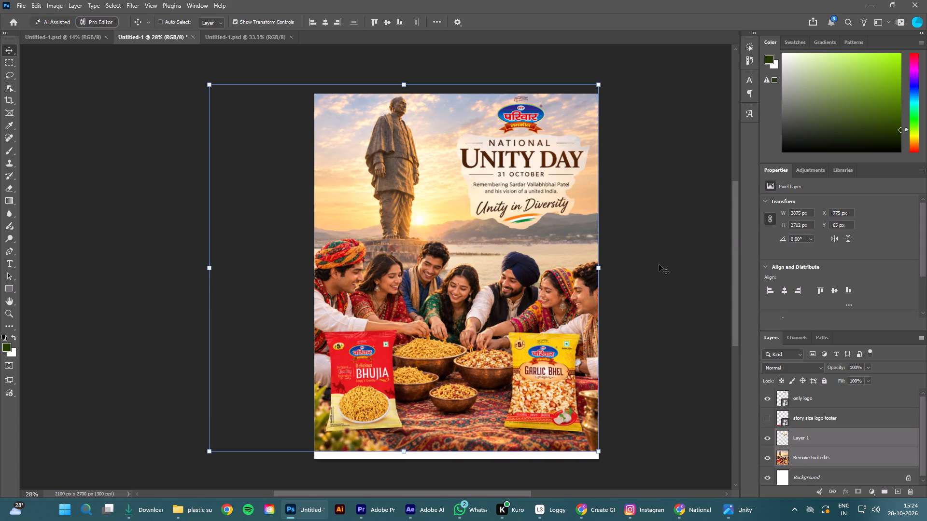
pyautogui.click(491, 167)
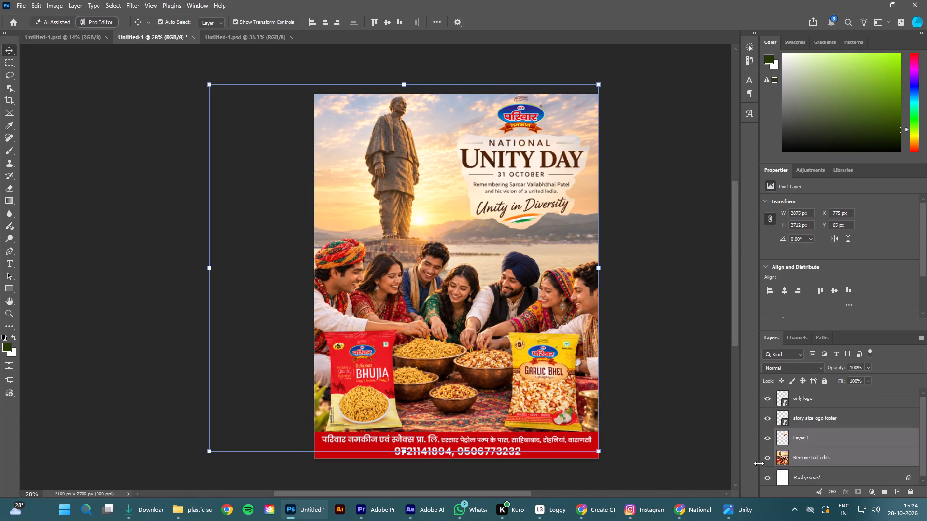
# Identify the pasted headline cutout by toggling layer visibility and delete its layer, Layer 1.
pyautogui.click(763, 458)
pyautogui.click(764, 458)
pyautogui.click(767, 441)
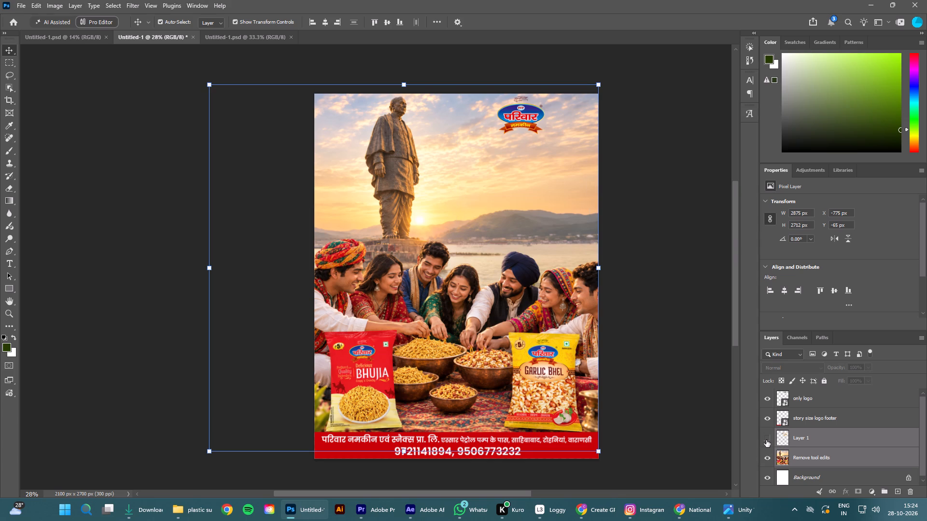
pyautogui.click(766, 440)
pyautogui.doubleClick(768, 439)
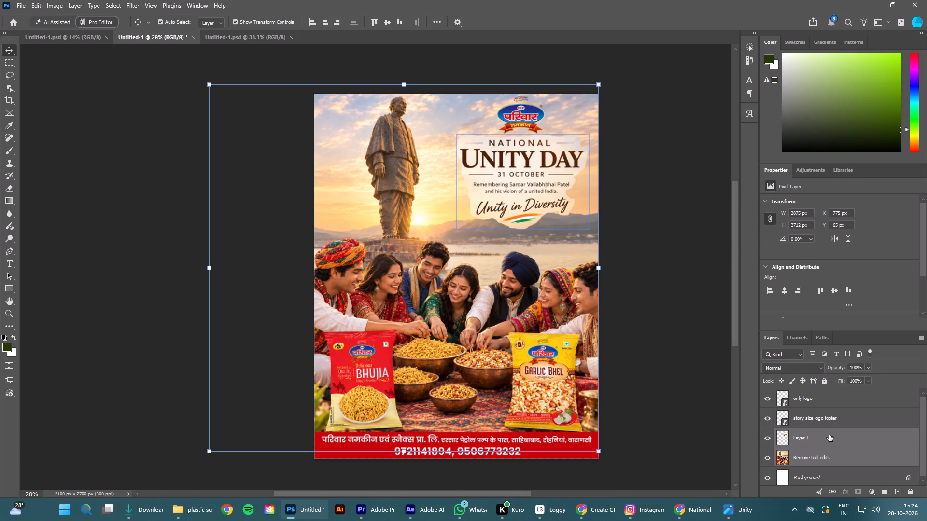
pyautogui.click(829, 435)
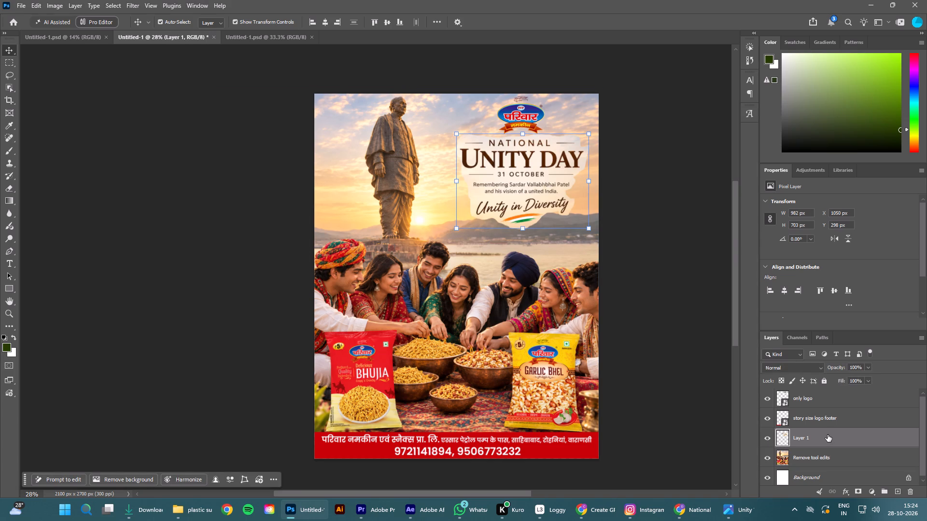
pyautogui.press('Delete')
pyautogui.click(677, 343)
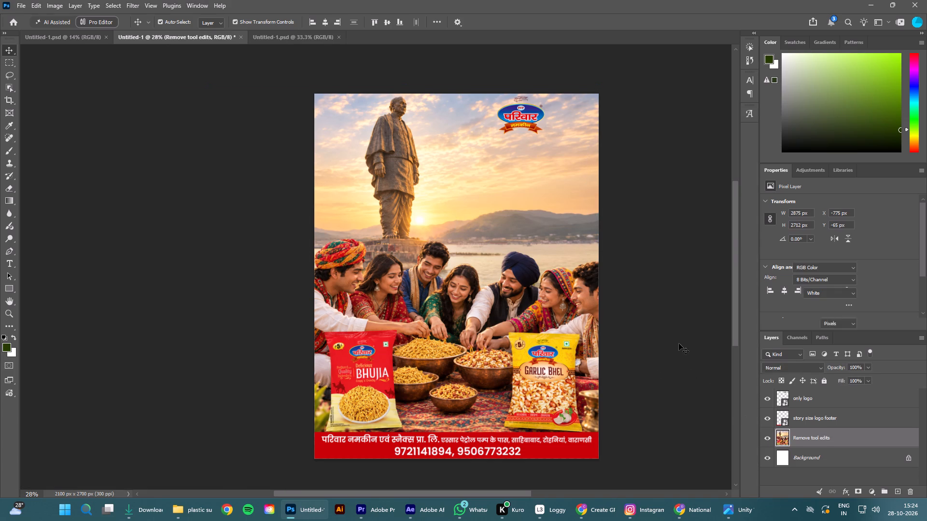
# Switch to the reference image Unity Through Shared Flavors.png in Photos, scan its text, and copy the word NATIONAL.
pyautogui.click(750, 507)
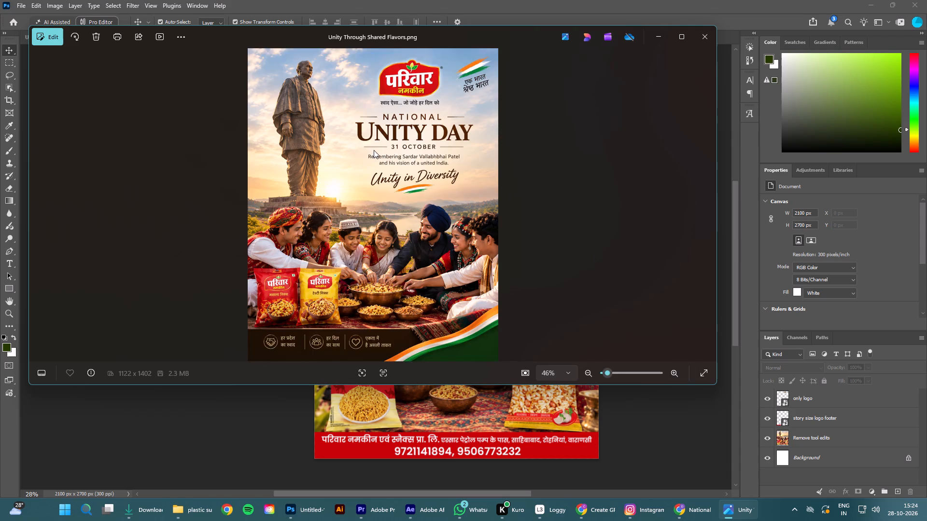
pyautogui.scroll(3, 374, 150)
pyautogui.scroll(-1, 359, 196)
pyautogui.scroll(6, 374, 279)
pyautogui.moveTo(394, 81); pyautogui.dragTo(407, 229)
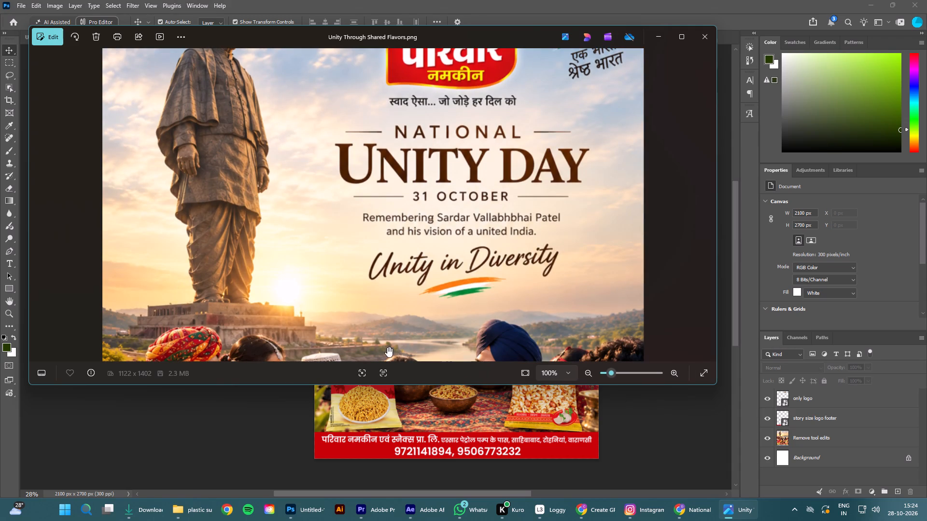
pyautogui.click(386, 368)
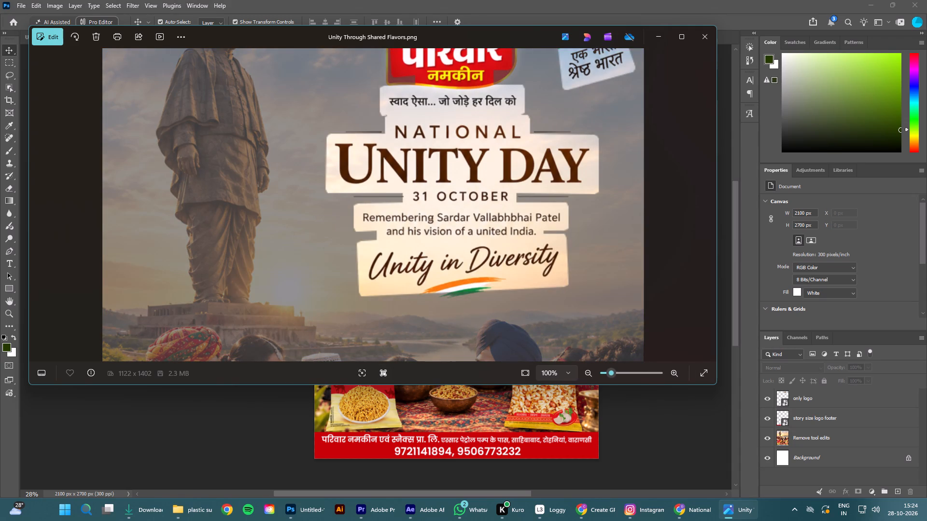
pyautogui.moveTo(397, 130); pyautogui.dragTo(492, 133)
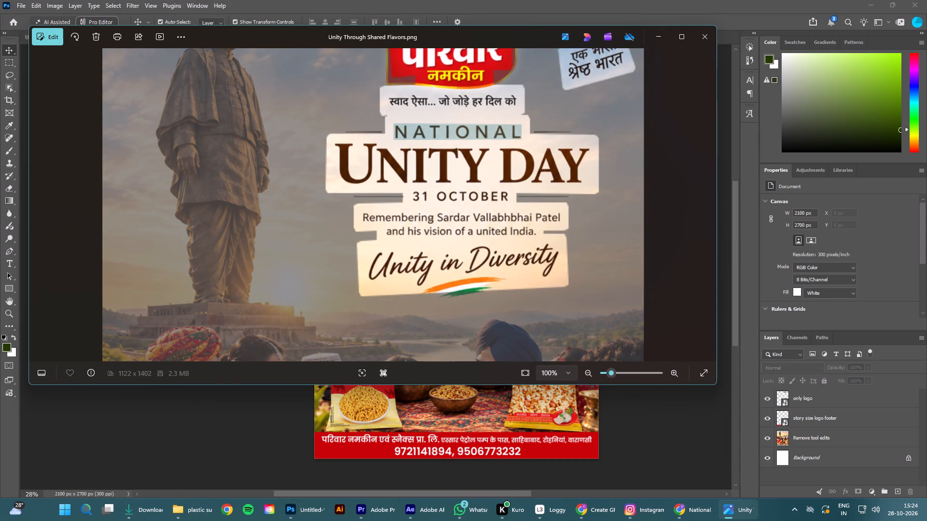
pyautogui.rightClick(490, 131)
pyautogui.click(517, 143)
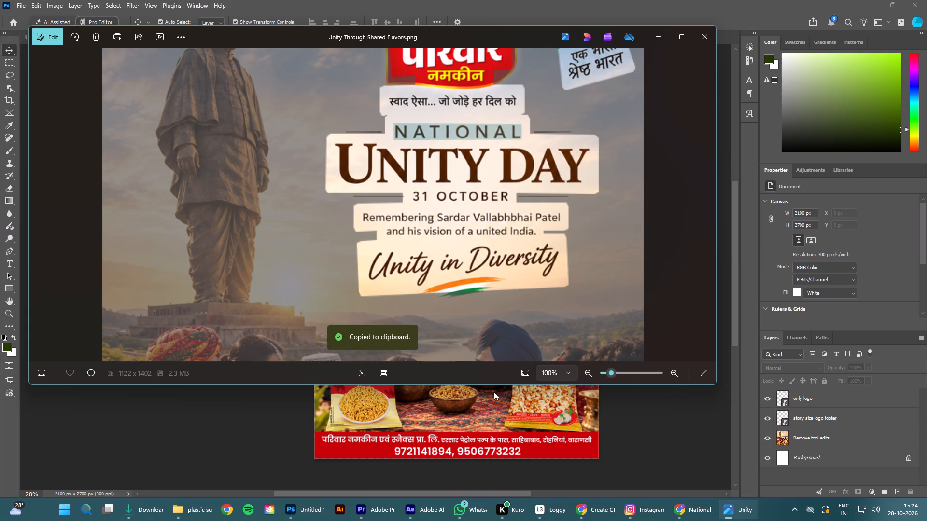
# Return to Photoshop and add the copied word NATIONAL as Poppins Bold text at 8 pt just below the logo.
pyautogui.click(297, 508)
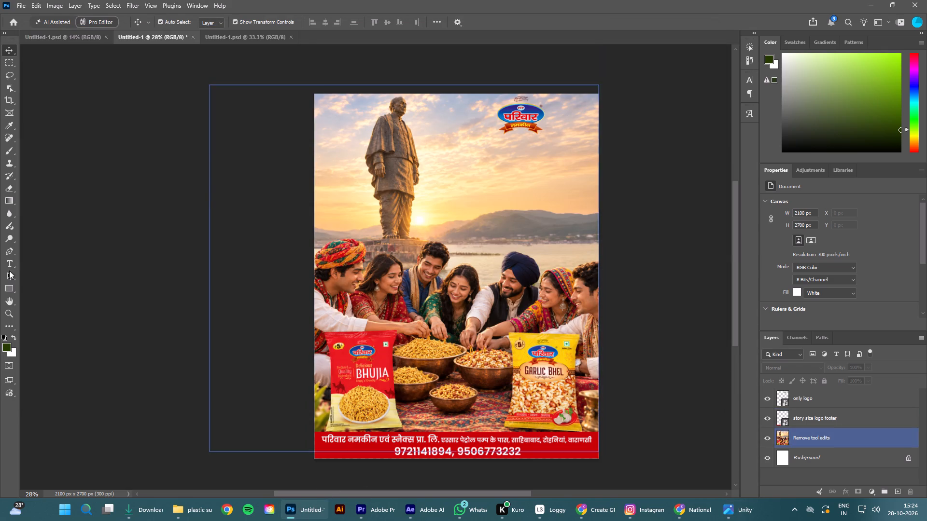
pyautogui.click(7, 259)
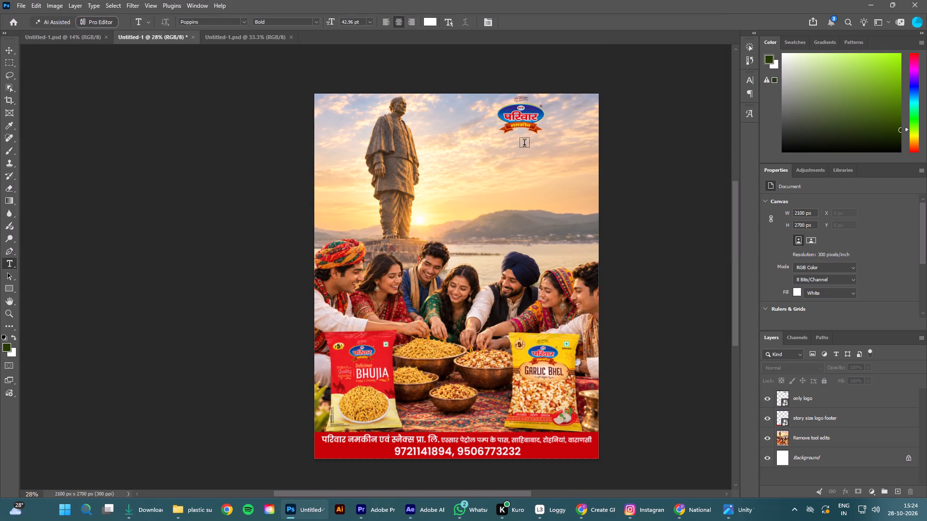
pyautogui.click(518, 144)
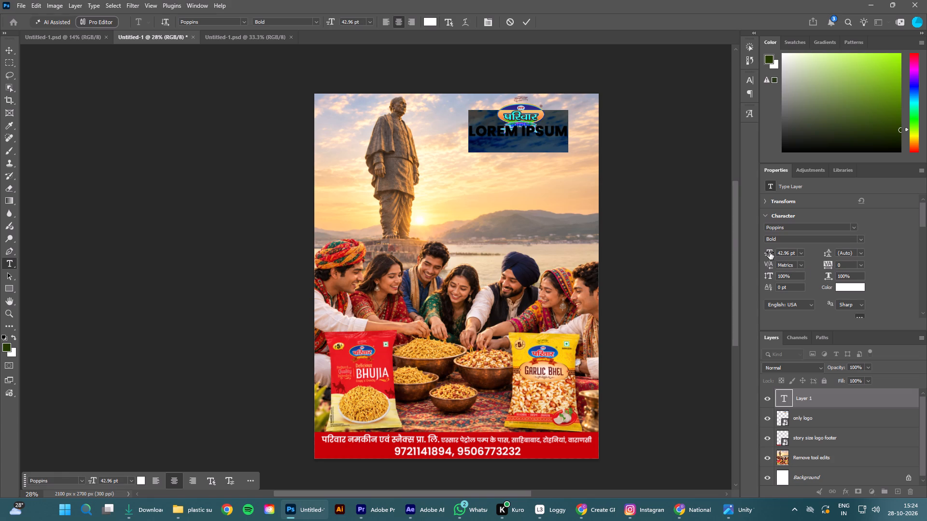
pyautogui.moveTo(770, 252); pyautogui.dragTo(755, 253)
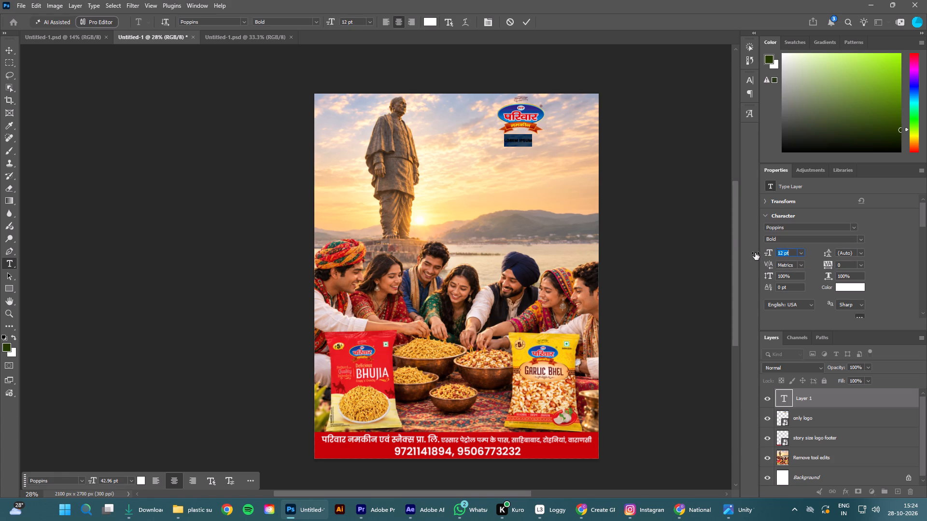
pyautogui.moveTo(755, 253); pyautogui.dragTo(753, 253)
pyautogui.hotkey('ctrl', 'v')
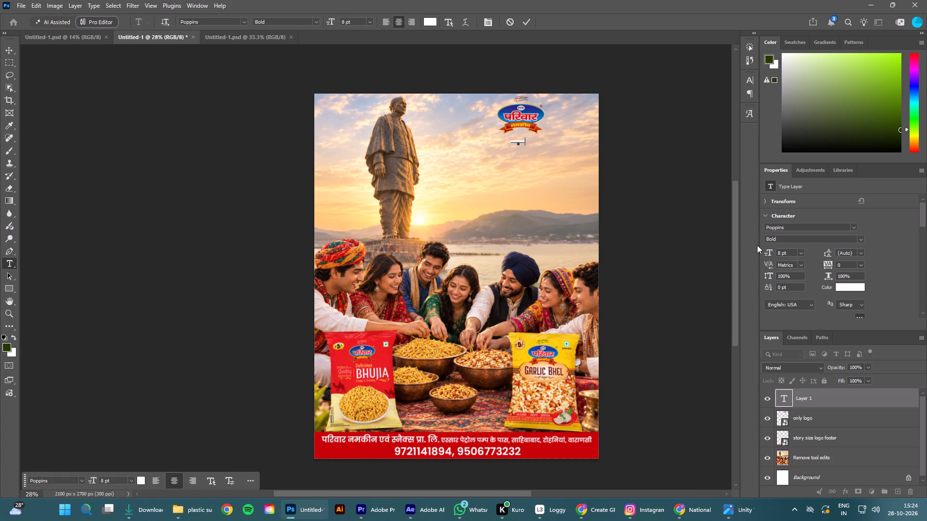
pyautogui.click(525, 19)
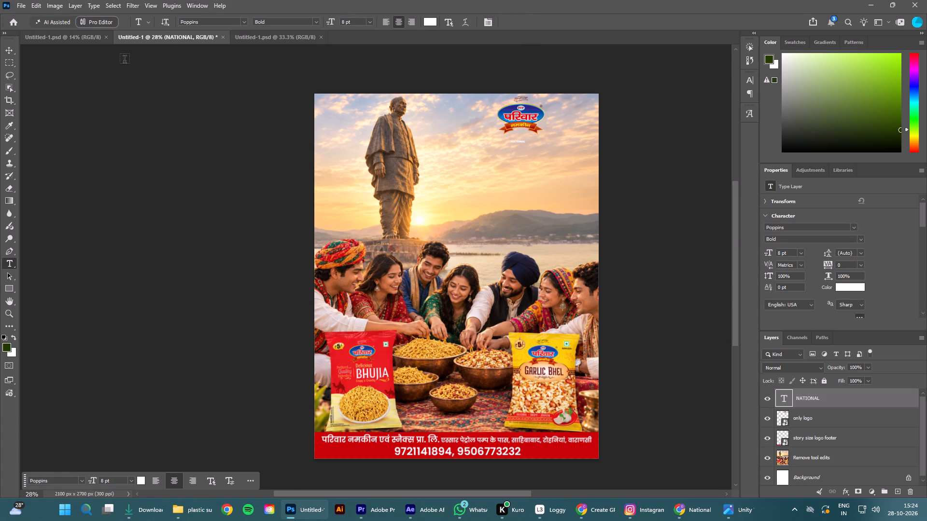
# Scale the NATIONAL text up to about 38.2 pt and position it centred beneath the logo.
pyautogui.click(4, 48)
pyautogui.moveTo(520, 136); pyautogui.dragTo(521, 122)
pyautogui.moveTo(526, 137); pyautogui.dragTo(529, 152)
pyautogui.click(860, 241)
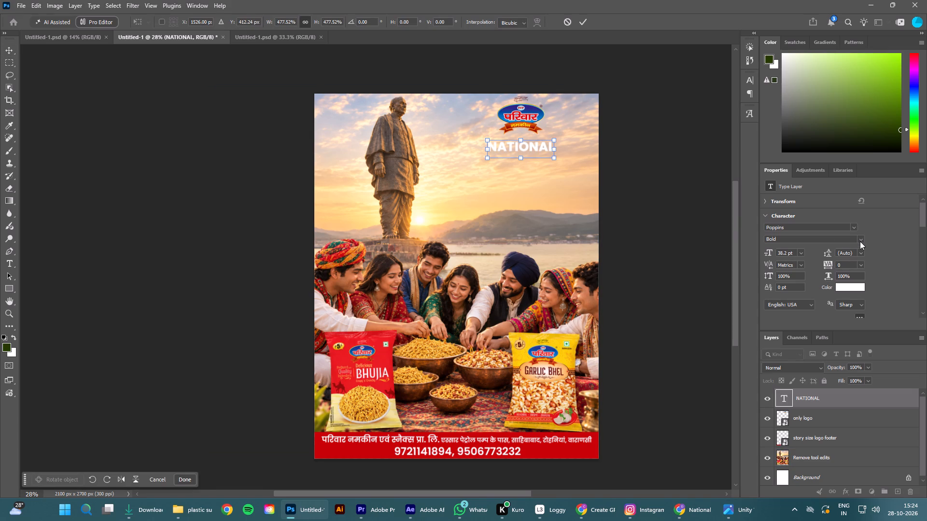
pyautogui.click(859, 238)
pyautogui.click(879, 249)
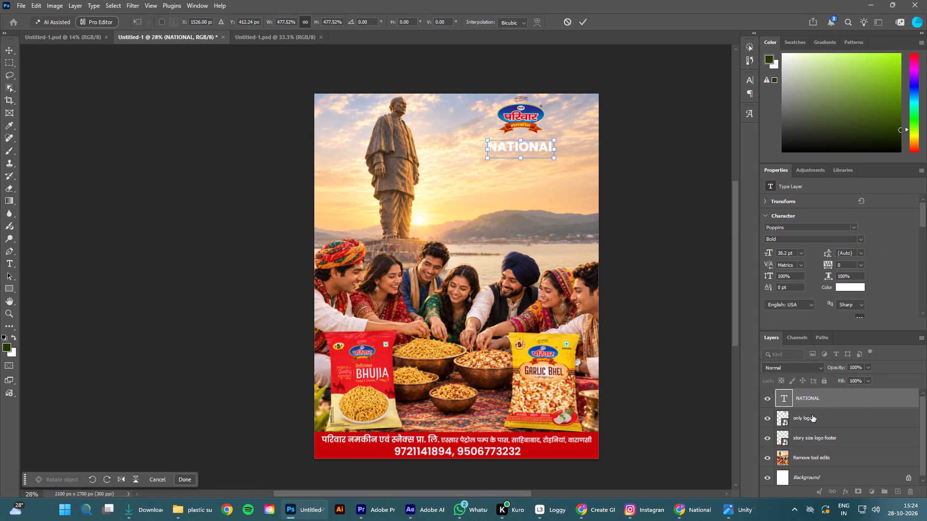
pyautogui.click(812, 415)
pyautogui.click(819, 399)
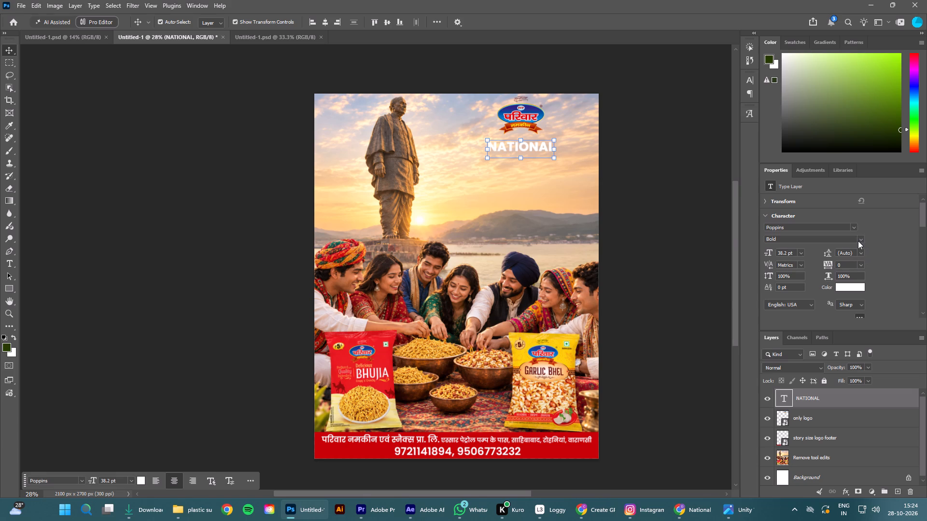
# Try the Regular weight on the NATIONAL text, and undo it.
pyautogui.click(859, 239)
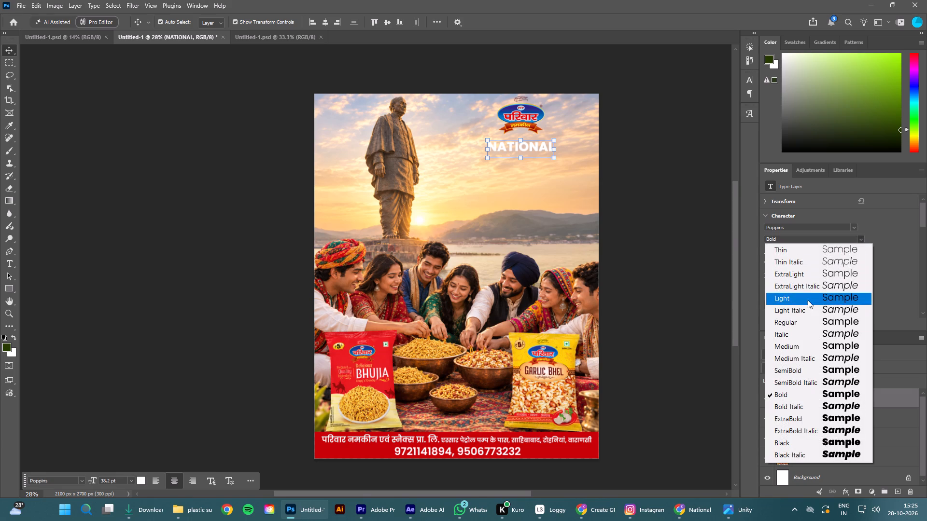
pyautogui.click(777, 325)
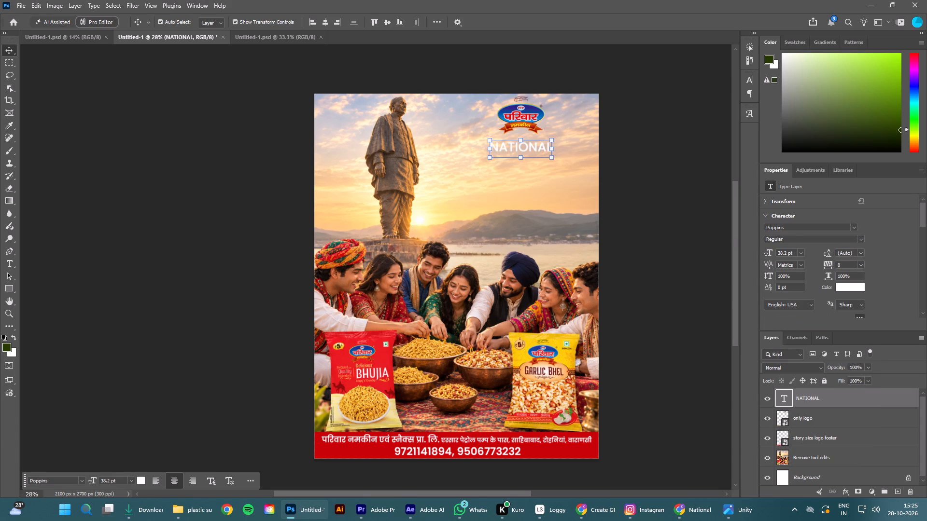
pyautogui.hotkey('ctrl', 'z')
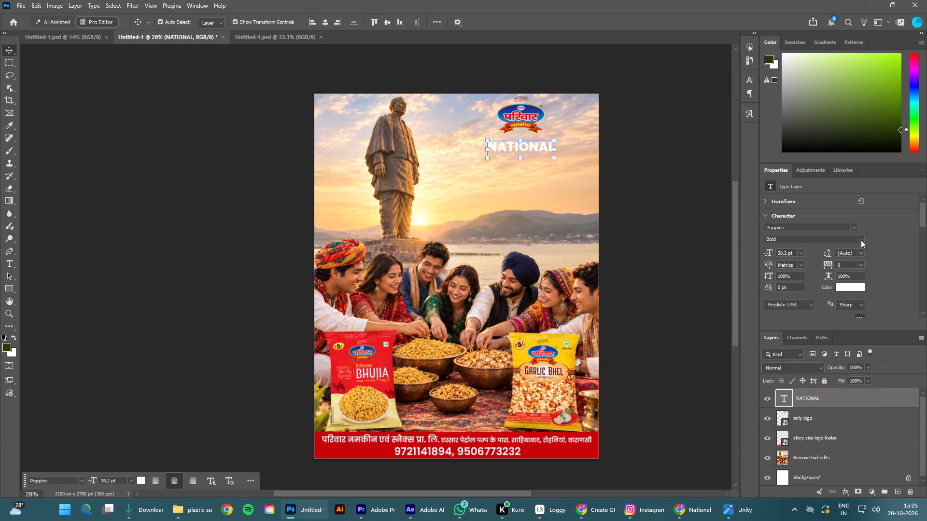
# Glance at the reference lettering and set the NATIONAL text's font weight to Medium.
pyautogui.click(534, 147)
pyautogui.click(664, 180)
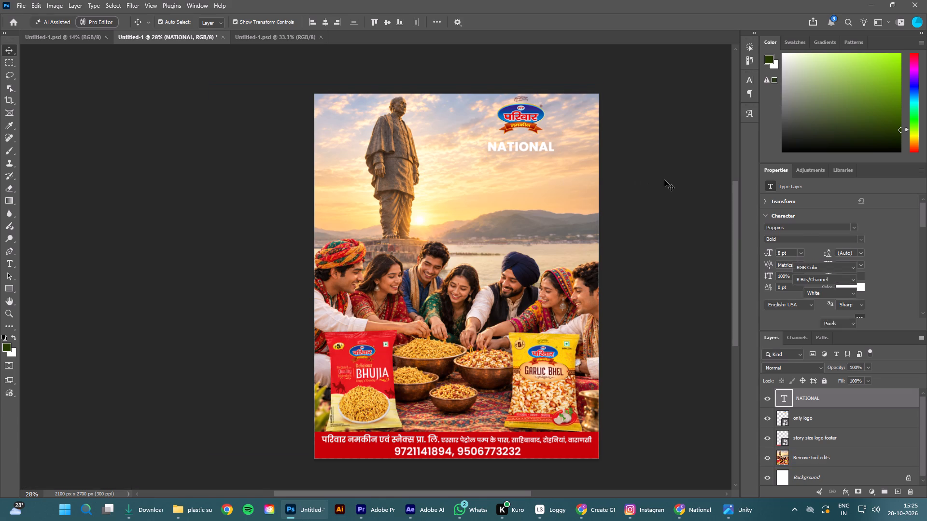
pyautogui.click(732, 511)
pyautogui.click(732, 511)
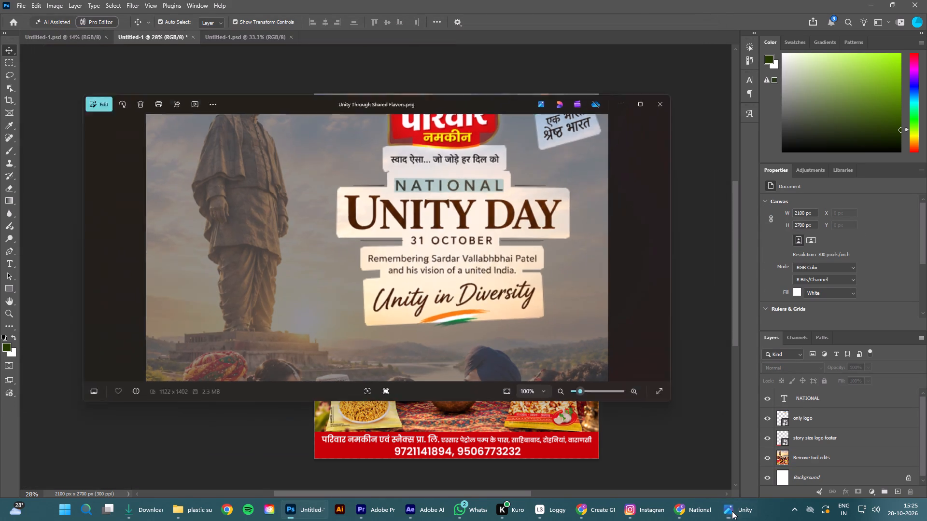
pyautogui.click(520, 149)
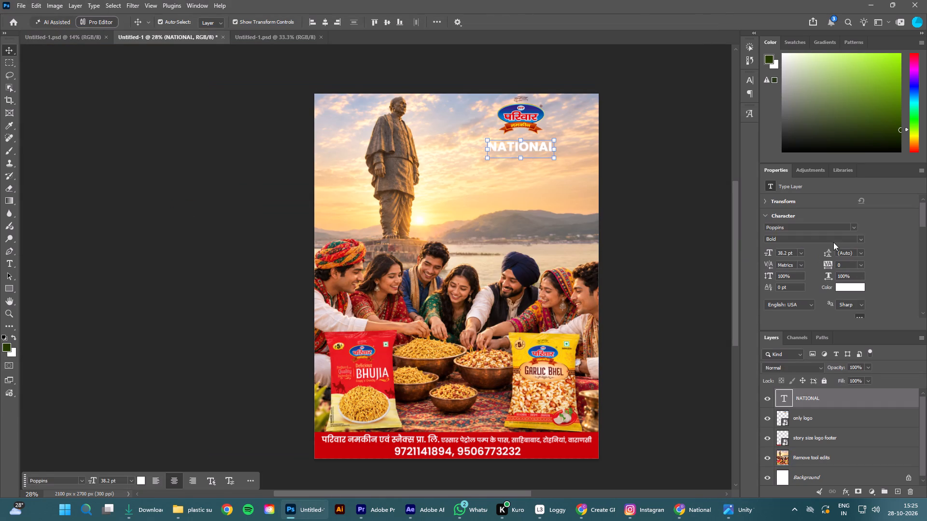
pyautogui.click(862, 243)
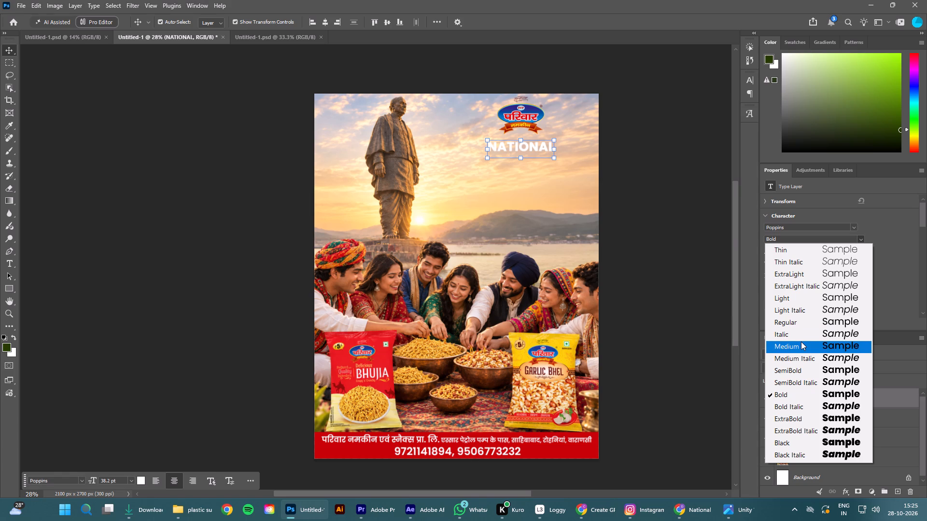
pyautogui.click(794, 343)
pyautogui.click(639, 220)
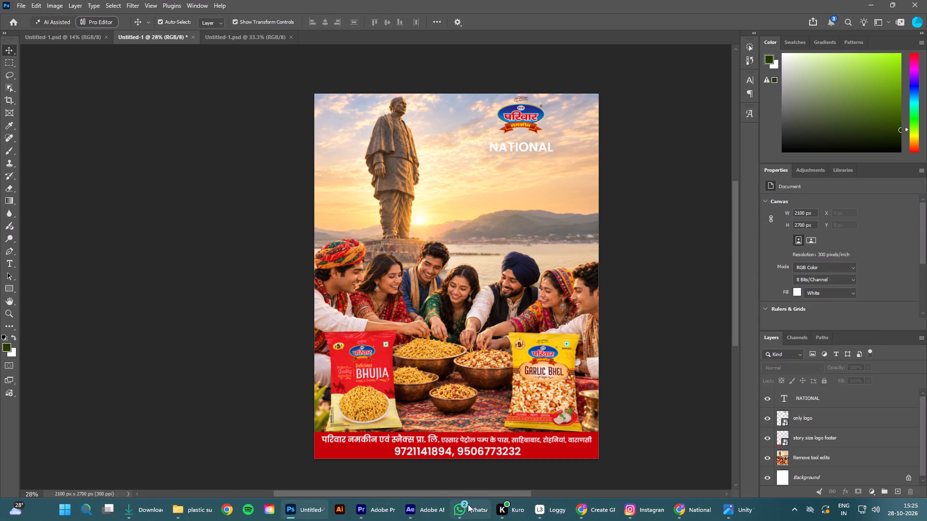
# Switch to the reference image in Photos and copy the words UNITY DAY from it.
pyautogui.click(734, 509)
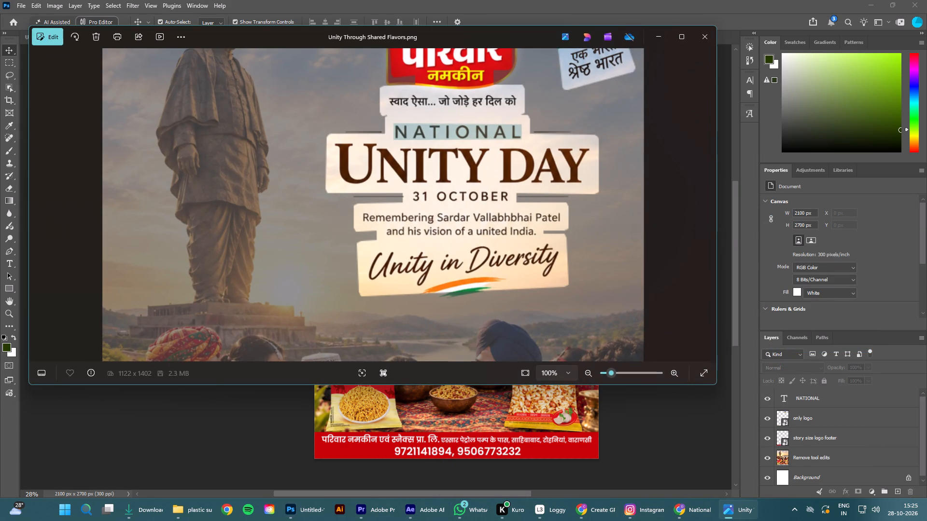
pyautogui.moveTo(338, 161); pyautogui.dragTo(551, 172)
pyautogui.rightClick(539, 173)
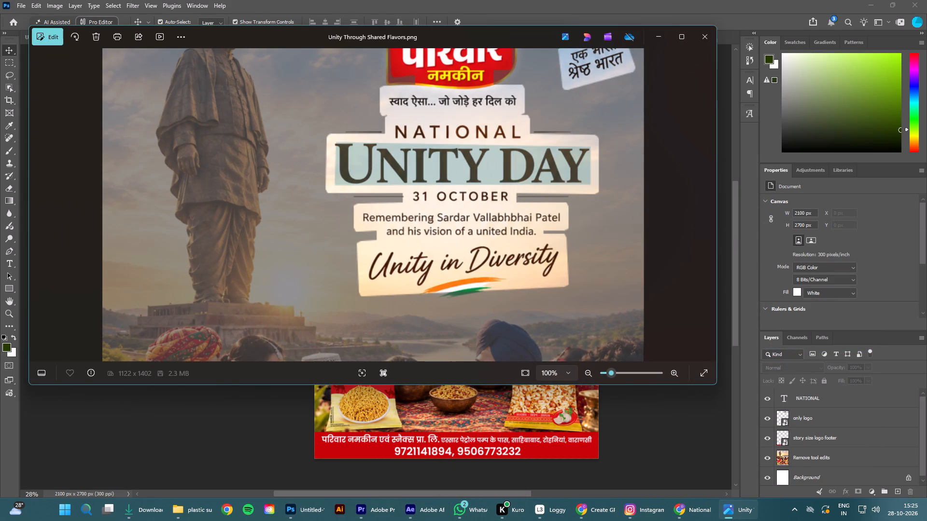
pyautogui.click(565, 183)
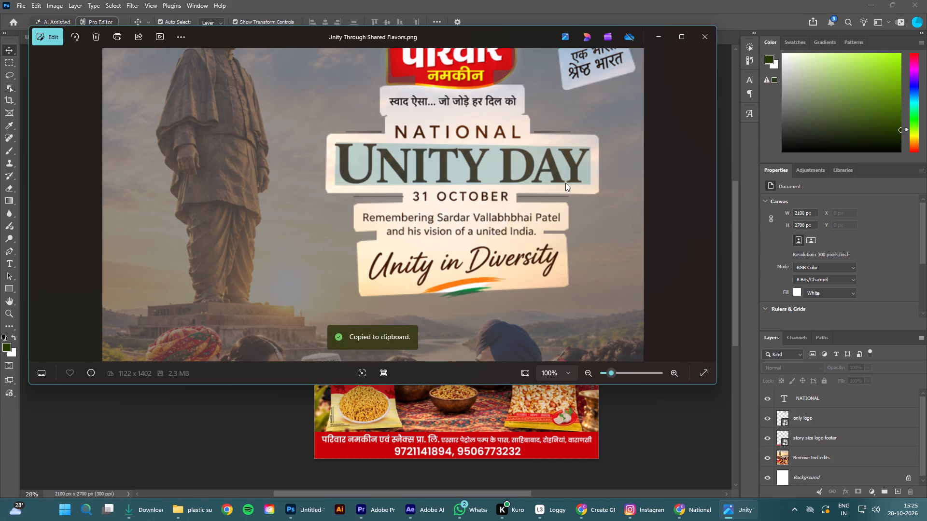
# Switch back to Photoshop and paste the copied words UNITY DAY as a new text layer beneath NATIONAL.
pyautogui.click(653, 38)
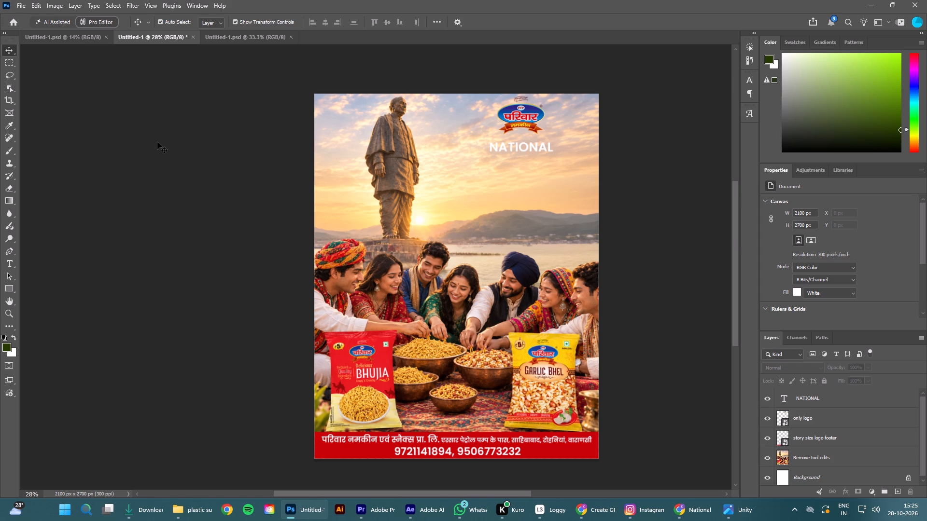
pyautogui.click(17, 264)
pyautogui.click(14, 262)
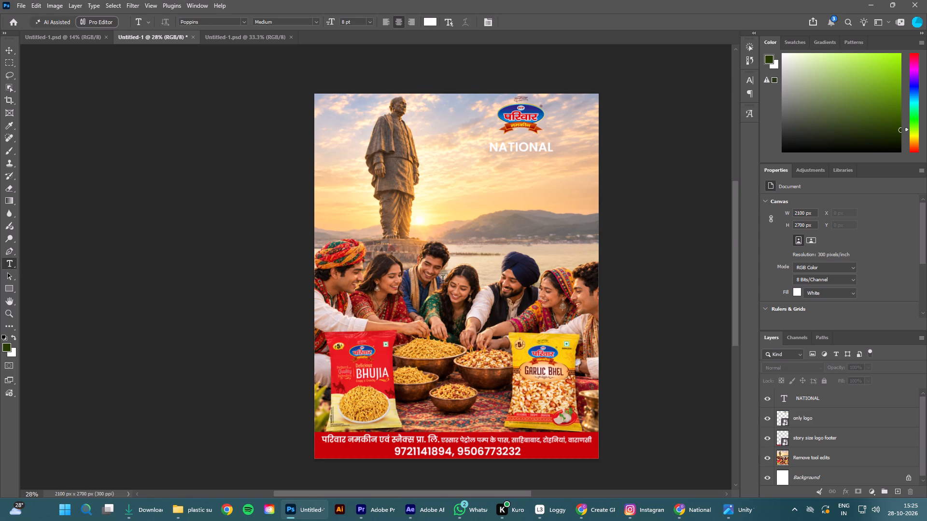
pyautogui.click(520, 177)
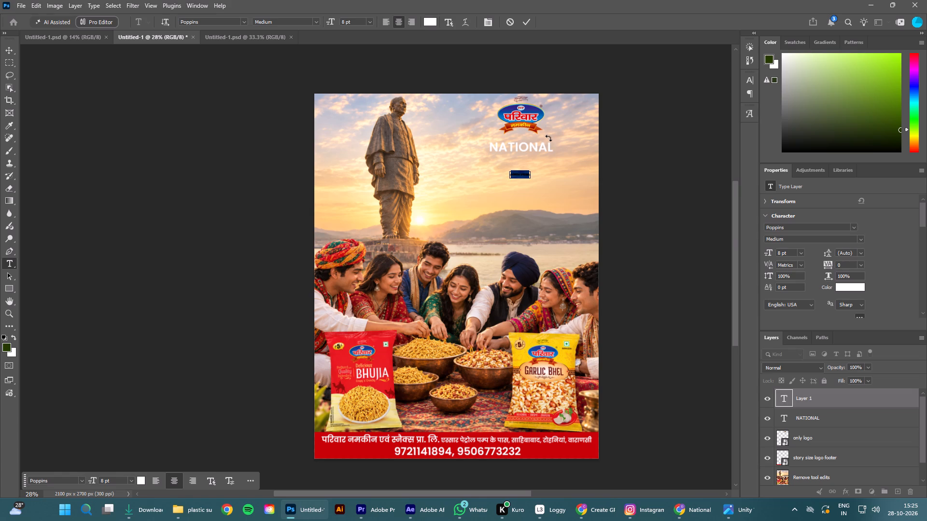
pyautogui.hotkey('ctrl', 'v')
pyautogui.click(524, 16)
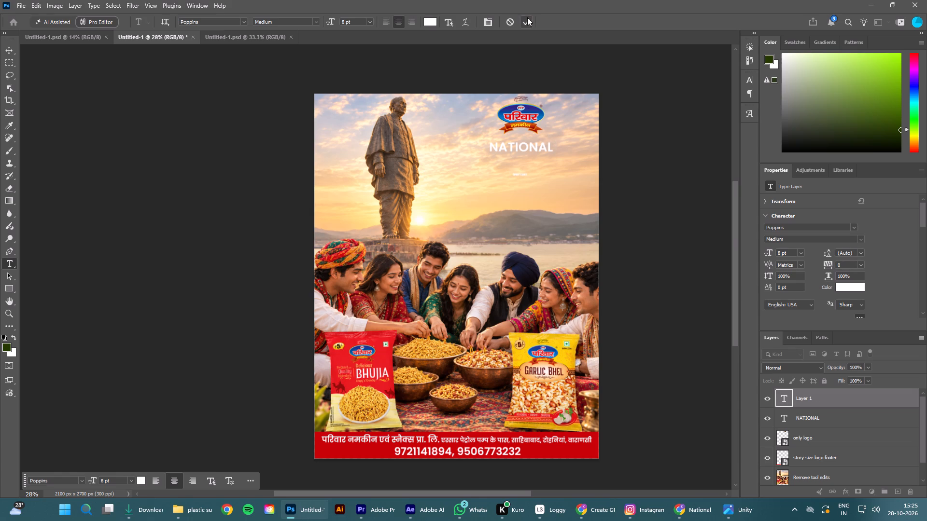
pyautogui.click(528, 24)
# Set the UNITY DAY text's font size to 38 pt.
pyautogui.click(804, 431)
pyautogui.click(799, 399)
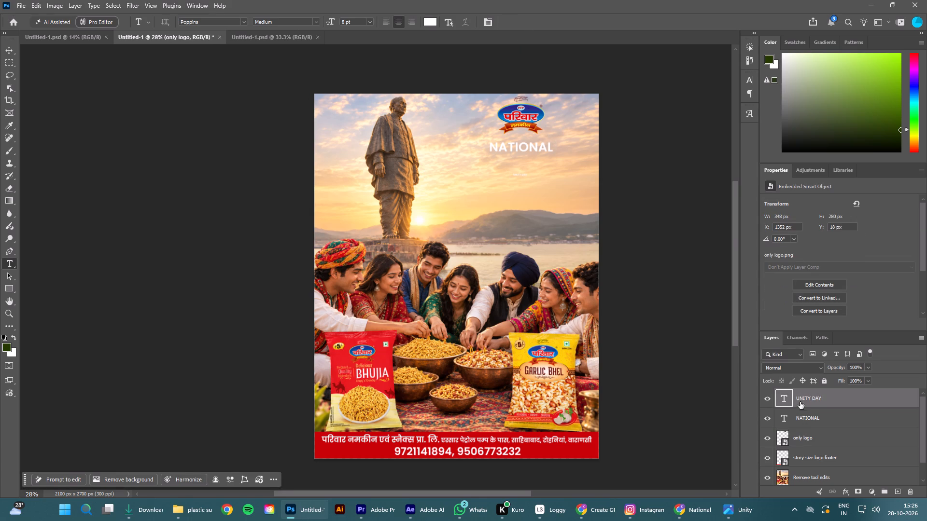
pyautogui.click(801, 420)
pyautogui.click(801, 403)
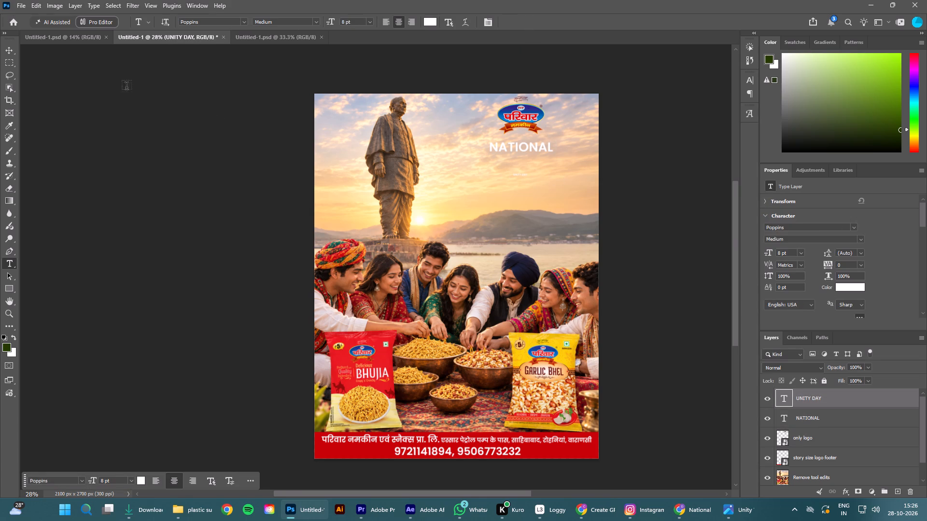
pyautogui.doubleClick(787, 398)
pyautogui.moveTo(768, 252); pyautogui.dragTo(777, 254)
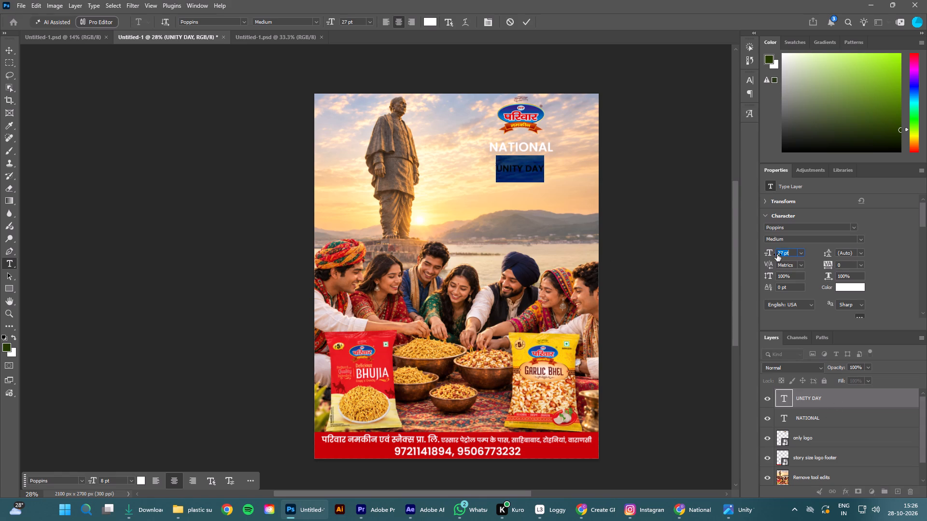
pyautogui.moveTo(777, 254); pyautogui.dragTo(782, 255)
pyautogui.click(824, 415)
pyautogui.click(821, 398)
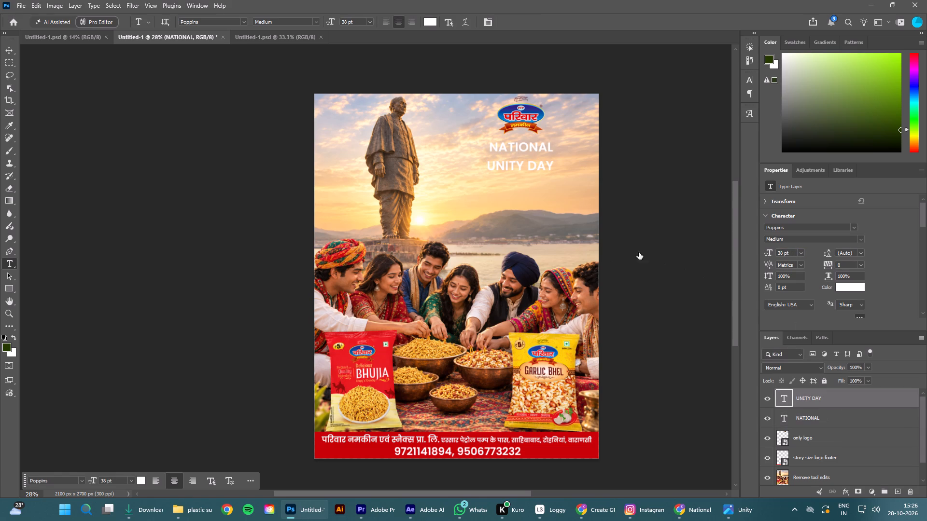
pyautogui.click(4, 51)
pyautogui.click(171, 200)
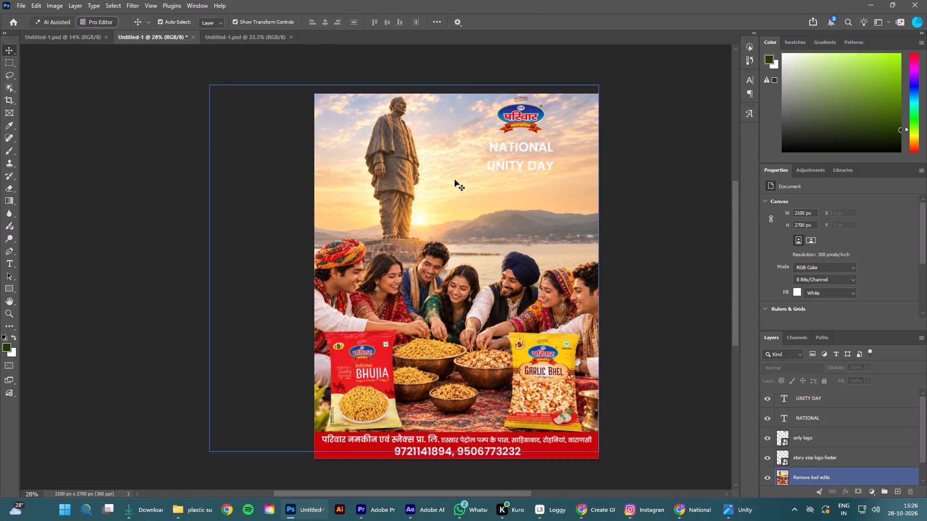
# Browse the serif fonts for the UNITY DAY text and apply MUARA DEMO Regular.
pyautogui.click(509, 167)
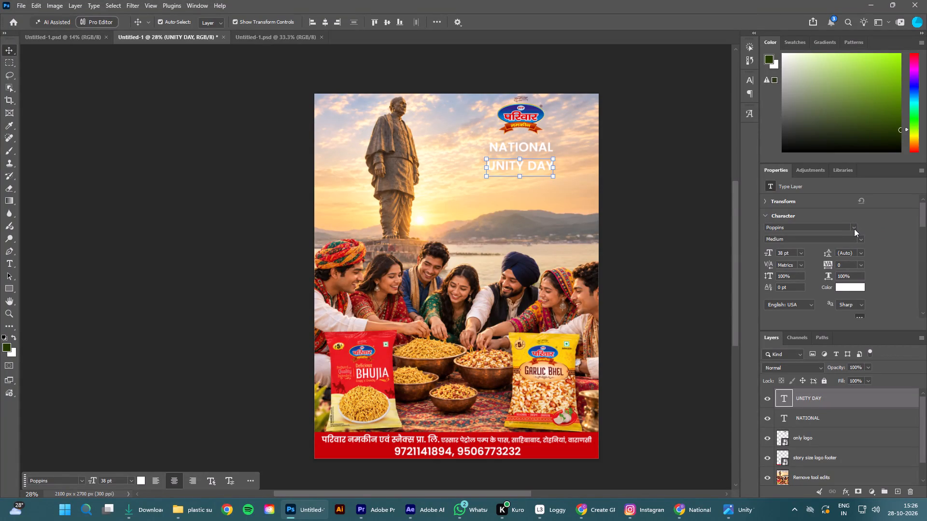
pyautogui.click(854, 229)
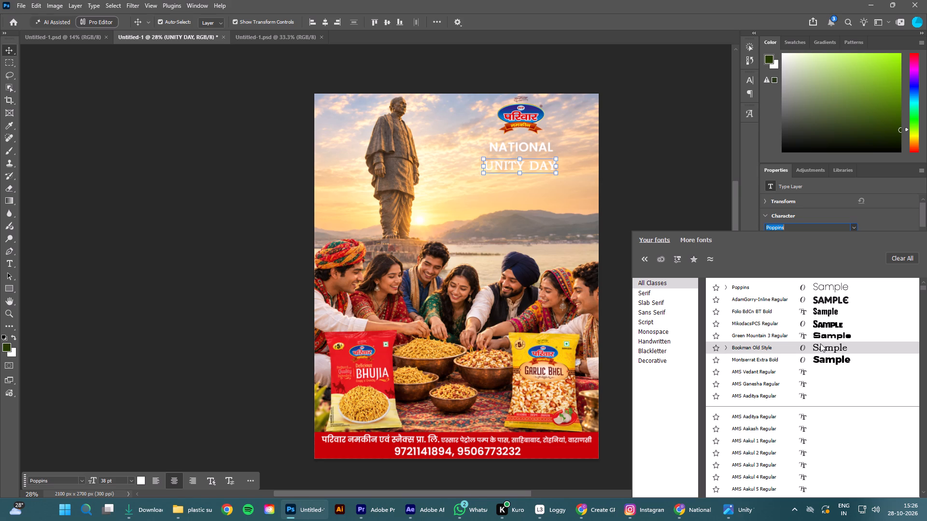
pyautogui.click(647, 292)
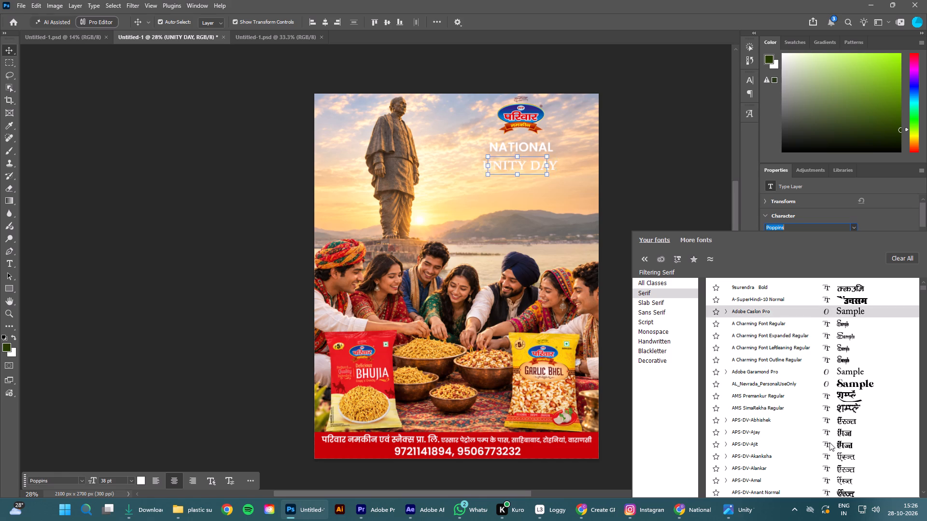
pyautogui.scroll(-13, 830, 463)
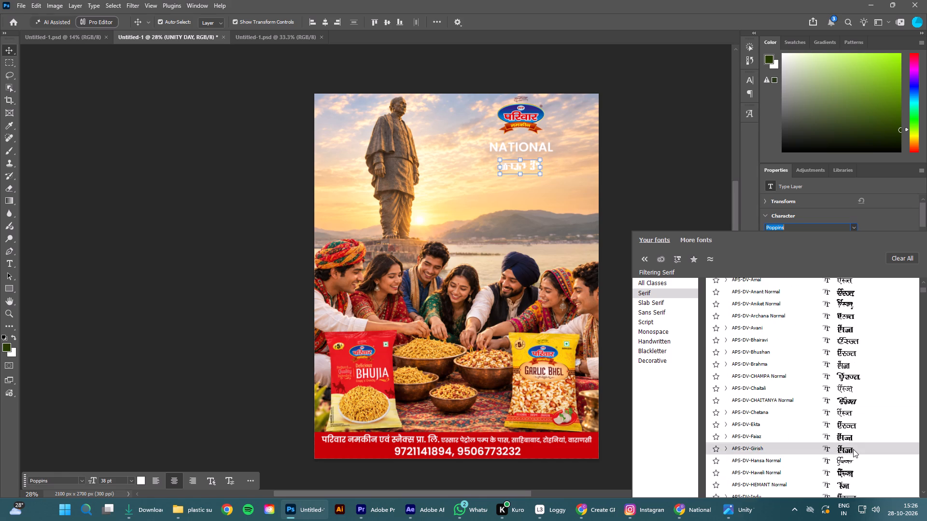
pyautogui.scroll(-7, 853, 451)
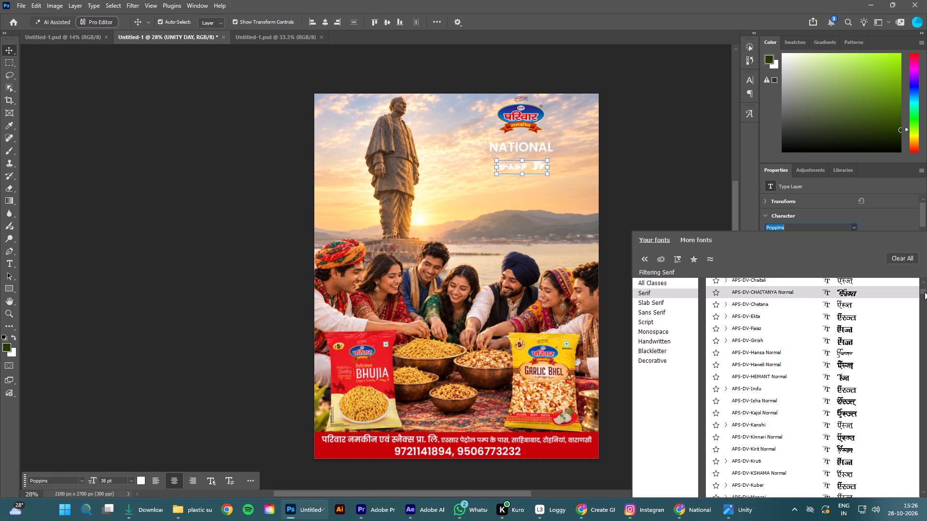
pyautogui.moveTo(925, 292); pyautogui.dragTo(926, 387)
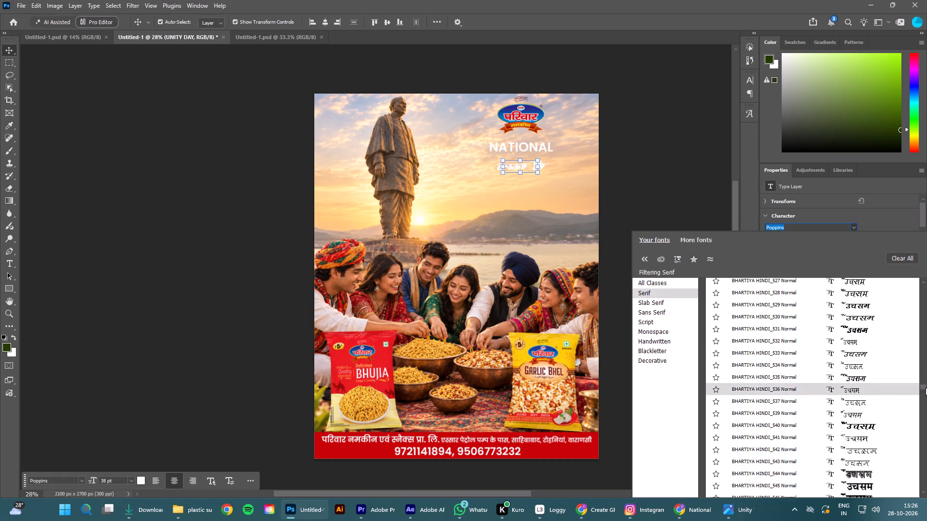
pyautogui.moveTo(926, 387); pyautogui.dragTo(922, 417)
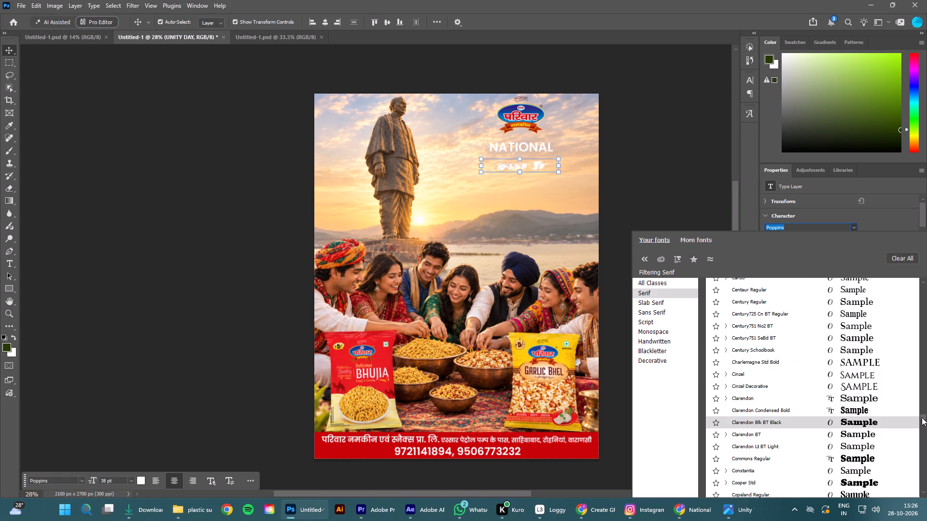
pyautogui.moveTo(922, 417); pyautogui.dragTo(922, 419)
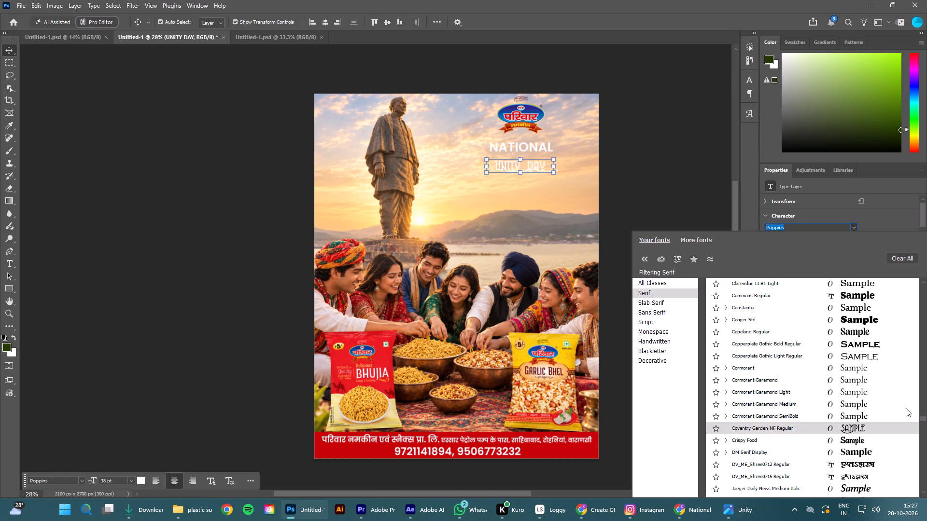
pyautogui.moveTo(921, 419); pyautogui.dragTo(924, 400)
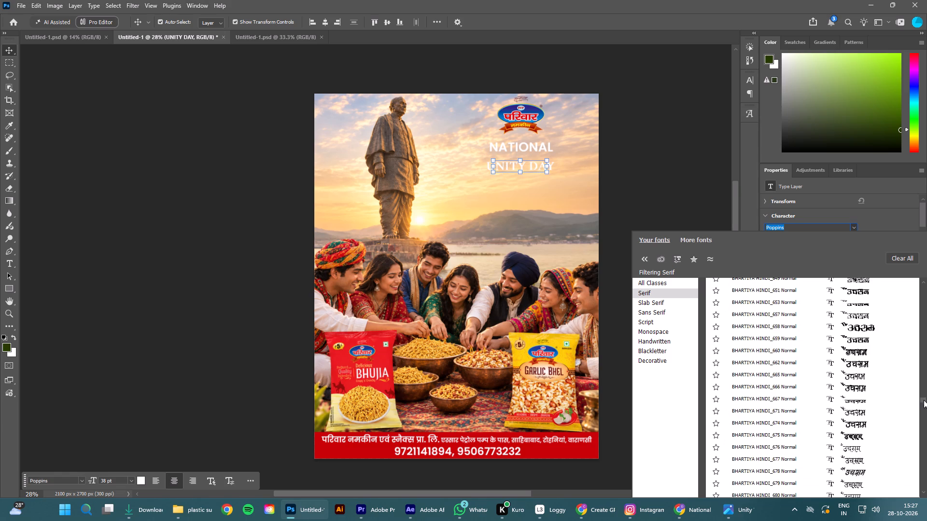
pyautogui.moveTo(924, 400); pyautogui.dragTo(920, 437)
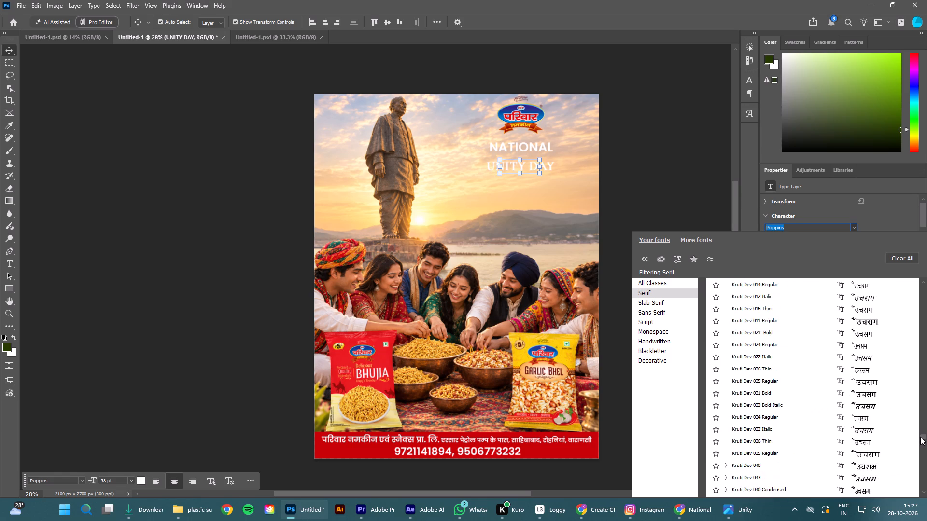
pyautogui.moveTo(920, 437); pyautogui.dragTo(919, 440)
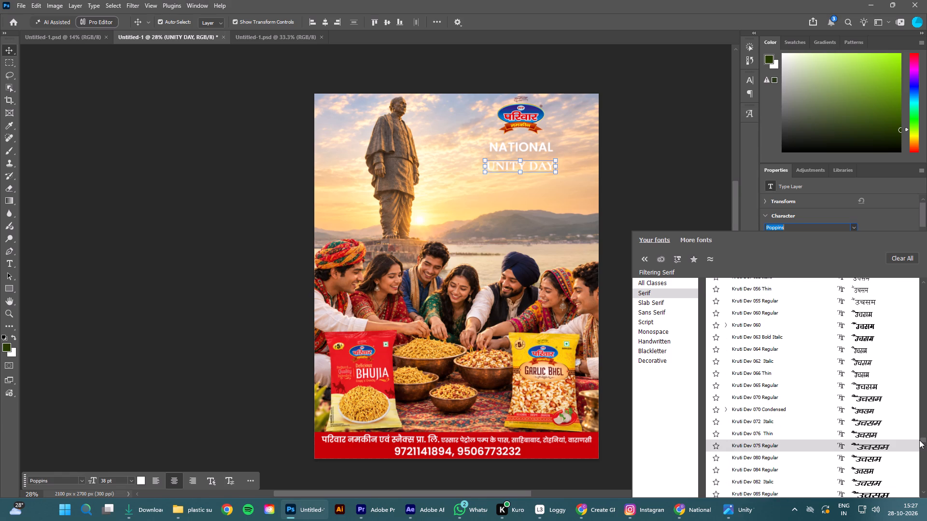
pyautogui.moveTo(919, 440); pyautogui.dragTo(917, 444)
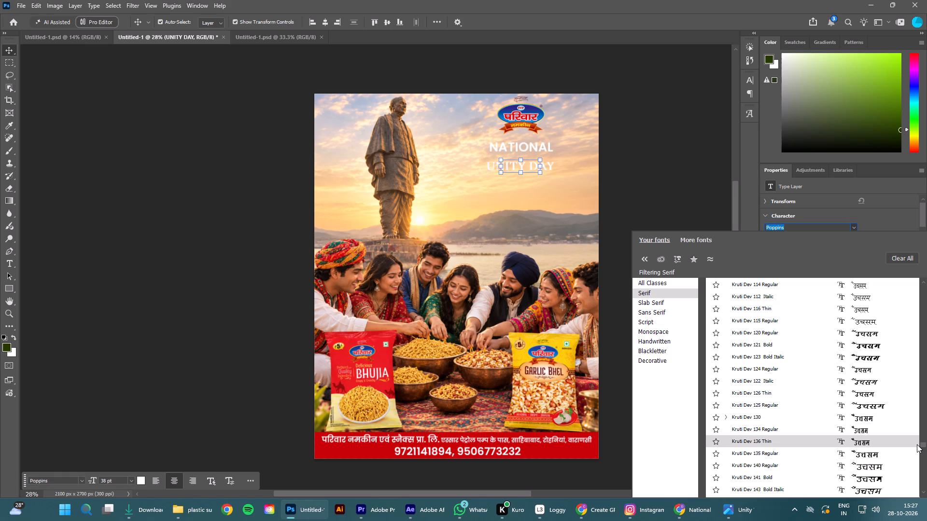
pyautogui.moveTo(917, 444); pyautogui.dragTo(917, 446)
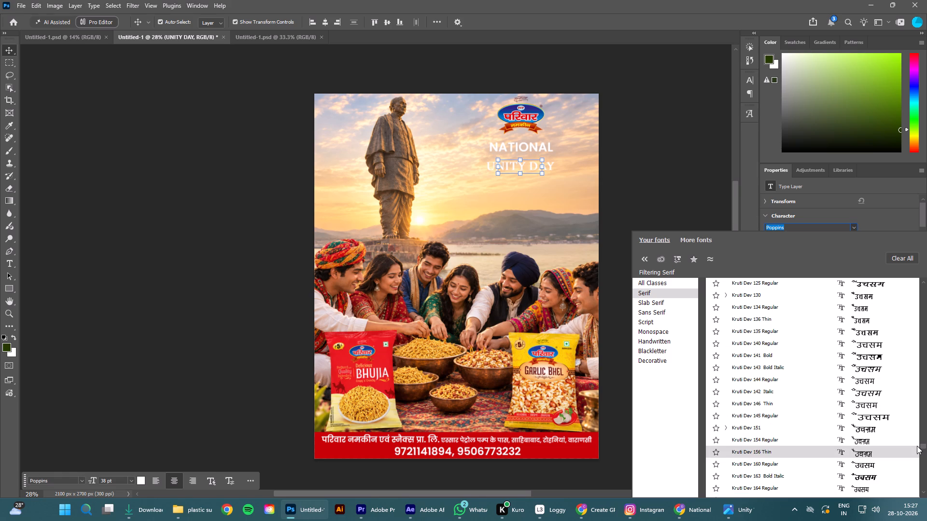
pyautogui.moveTo(917, 446); pyautogui.dragTo(915, 451)
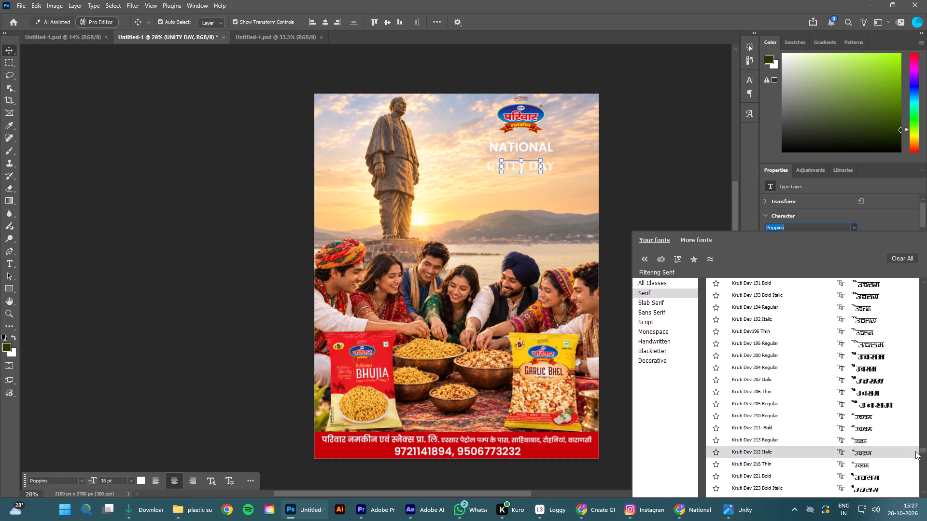
pyautogui.moveTo(915, 451); pyautogui.dragTo(908, 462)
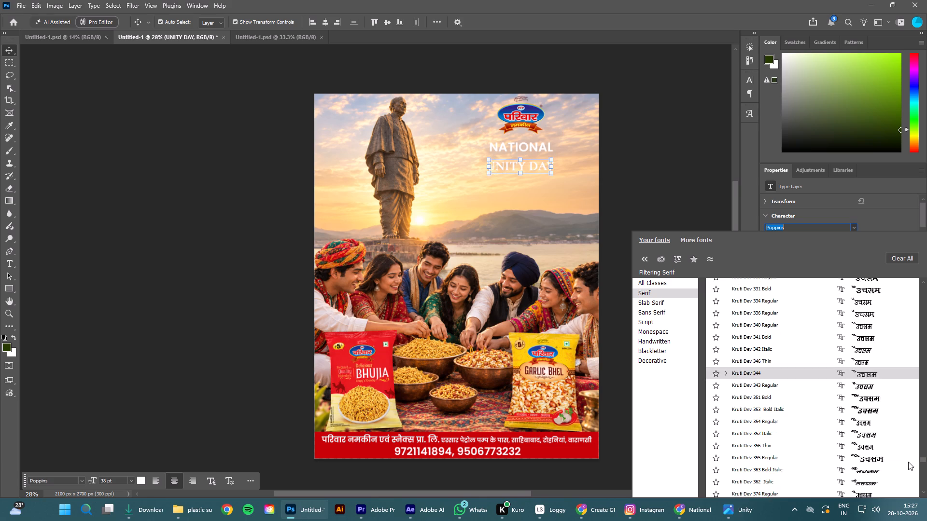
pyautogui.moveTo(908, 462); pyautogui.dragTo(908, 462)
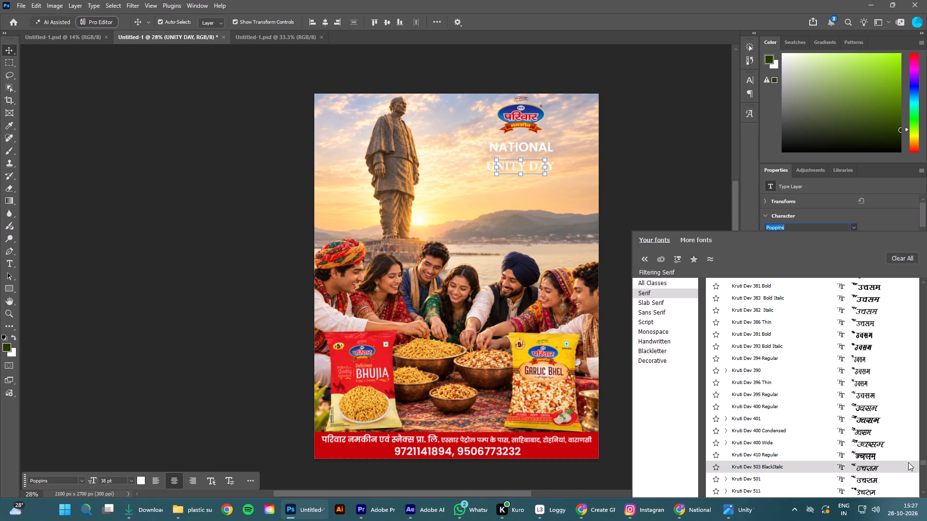
pyautogui.moveTo(908, 462); pyautogui.dragTo(905, 467)
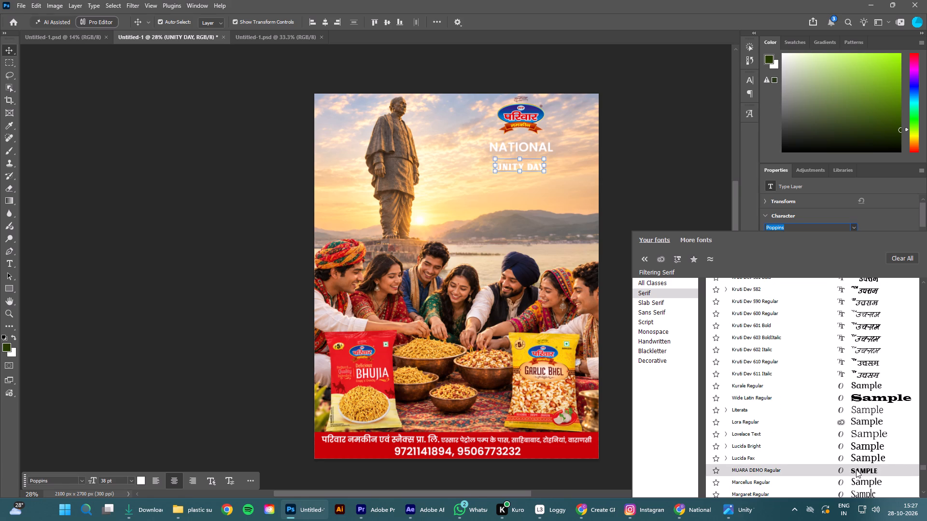
pyautogui.click(856, 469)
# Scale the UNITY DAY text up proportionally to about 62.8 pt, keeping it centred beneath NATIONAL.
pyautogui.moveTo(519, 158); pyautogui.dragTo(515, 146)
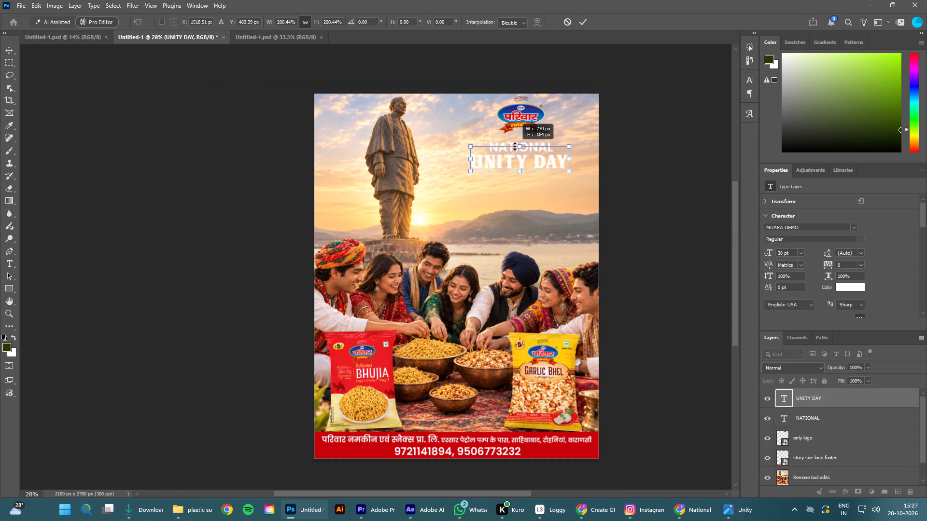
pyautogui.moveTo(515, 146); pyautogui.dragTo(515, 150)
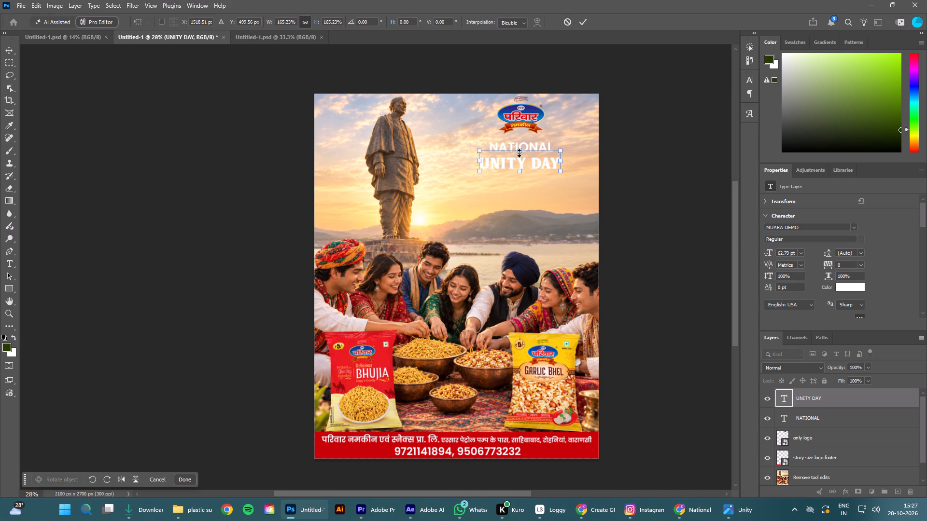
pyautogui.keyDown('alt'); pyautogui.scroll(8, 590, 109); pyautogui.keyUp('alt')
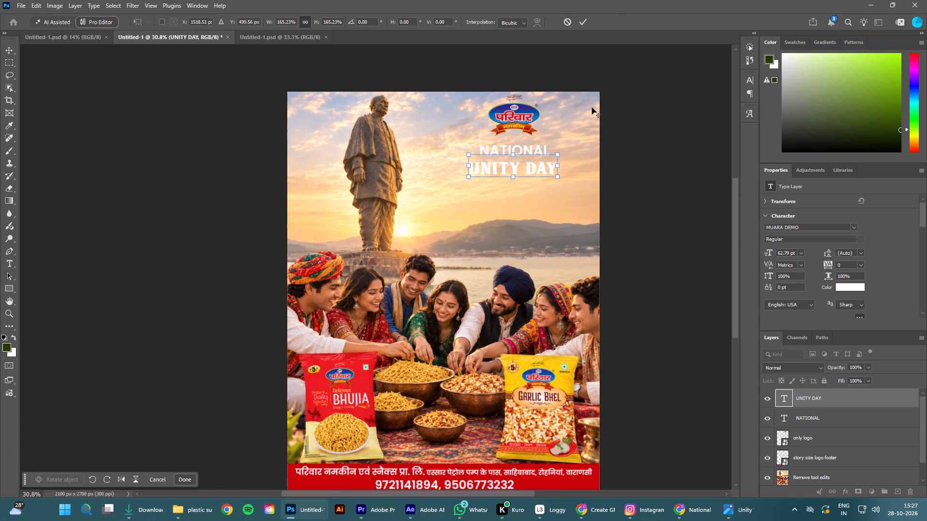
pyautogui.keyDown('alt'); pyautogui.scroll(7, 558, 200); pyautogui.keyUp('alt')
pyautogui.keyDown('alt'); pyautogui.scroll(-3, 560, 216); pyautogui.keyUp('alt')
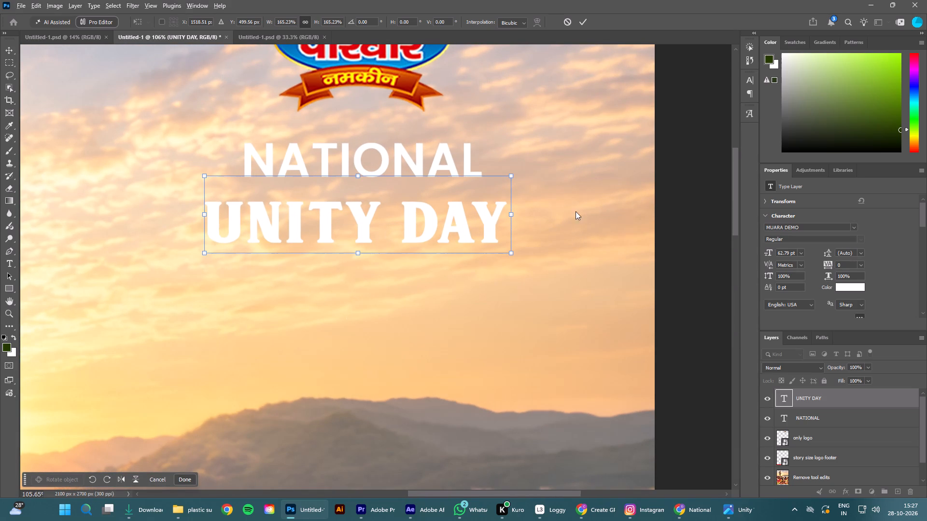
pyautogui.click(814, 410)
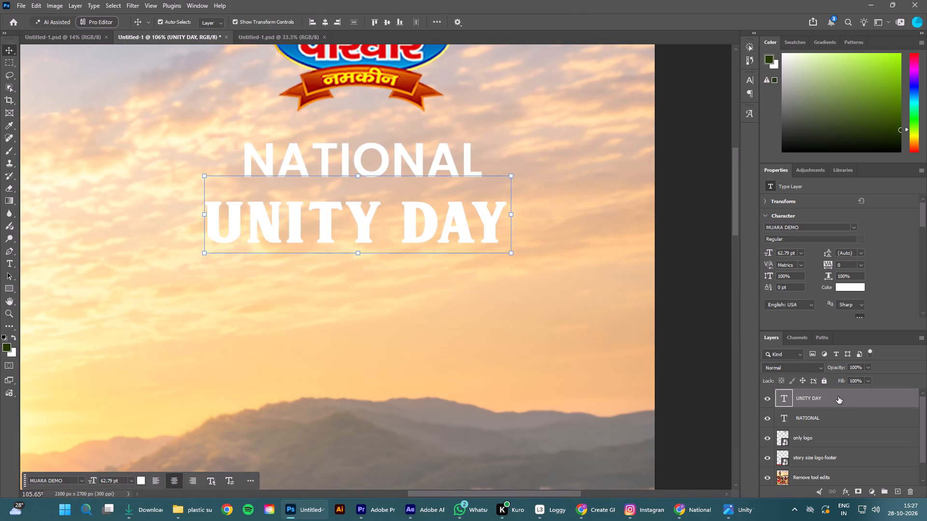
# Browse further through the serif fonts for the UNITY DAY text and apply News706 BT Bold.
pyautogui.click(833, 412)
pyautogui.click(837, 393)
pyautogui.click(854, 225)
pyautogui.scroll(-4, 872, 460)
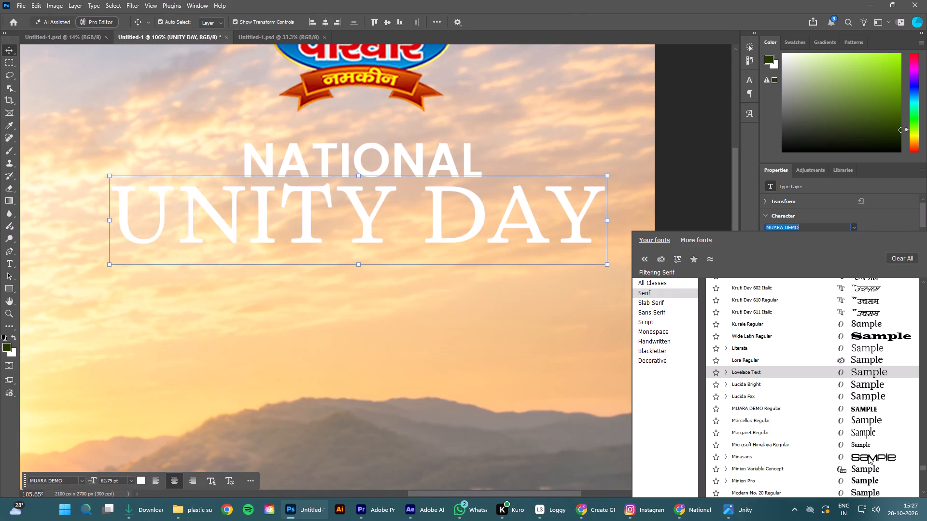
pyautogui.scroll(-6, 868, 456)
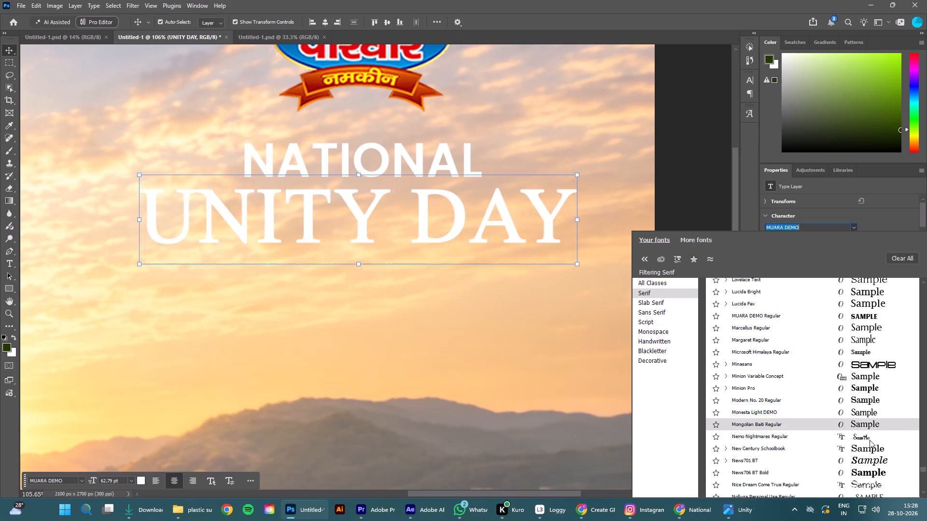
pyautogui.click(872, 477)
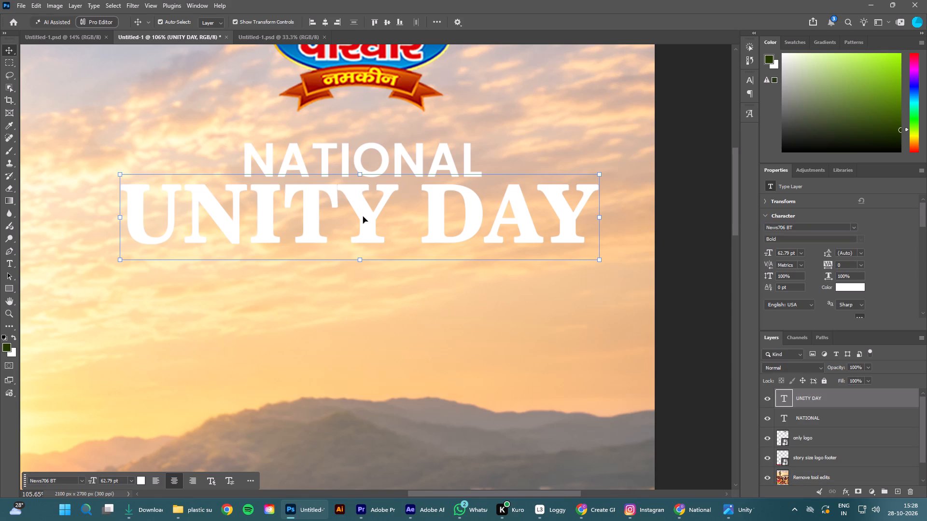
# Move the UNITY DAY text slightly down and scale it up proportionally to about 74.2 pt, keeping it centred beneath NATIONAL.
pyautogui.moveTo(363, 217); pyautogui.dragTo(364, 234)
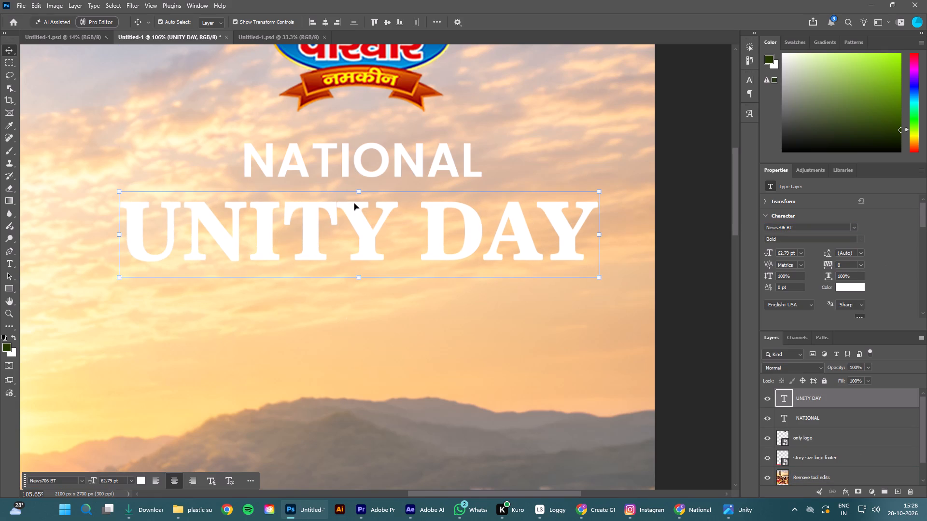
pyautogui.moveTo(360, 188); pyautogui.dragTo(360, 169)
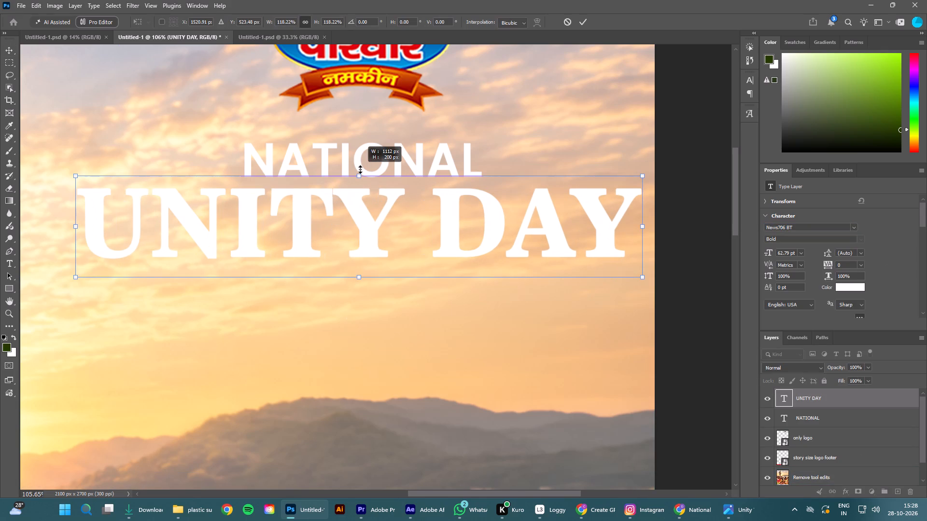
pyautogui.click(577, 17)
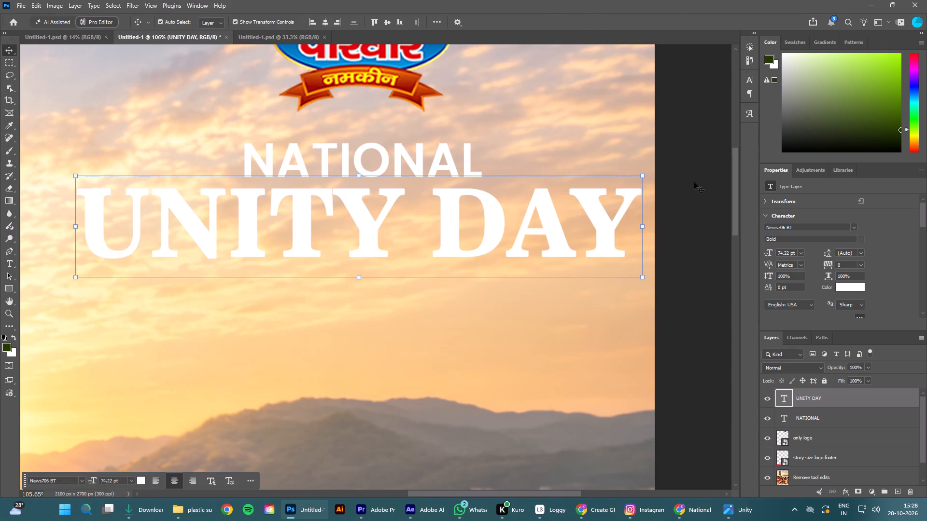
pyautogui.click(693, 183)
# Switch to the reference poster image in Photos and copy the words 31 OCTOBER from it.
pyautogui.keyDown('alt'); pyautogui.scroll(-4, 669, 192); pyautogui.keyUp('alt')
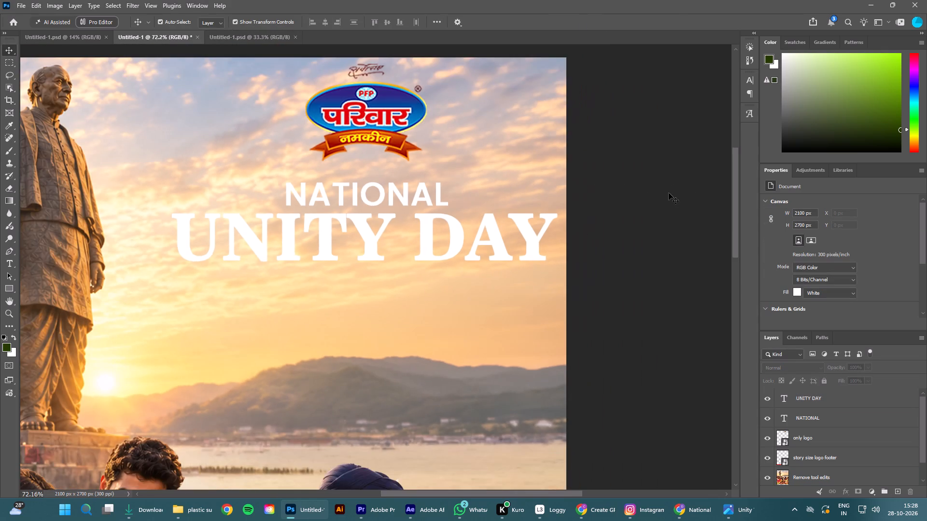
pyautogui.keyDown('alt'); pyautogui.scroll(-5, 669, 193); pyautogui.keyUp('alt')
pyautogui.scroll(-9, 586, 221)
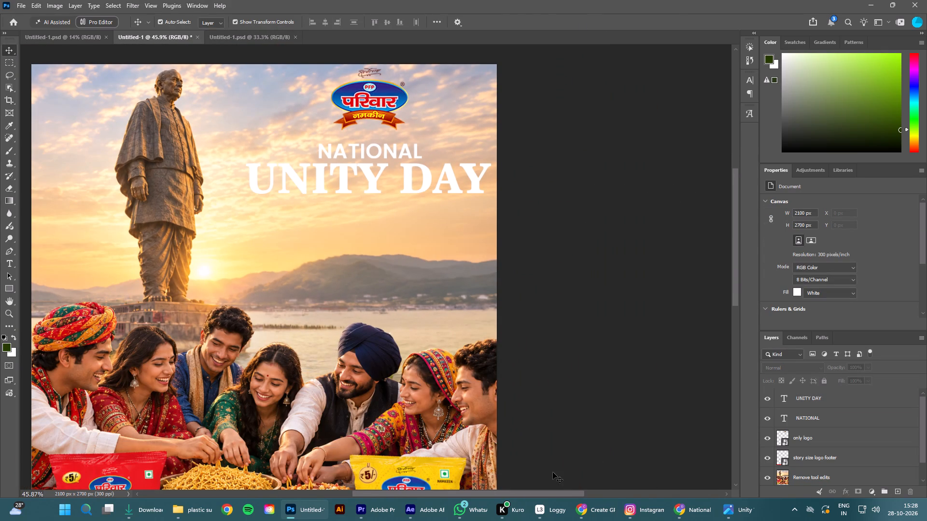
pyautogui.click(748, 510)
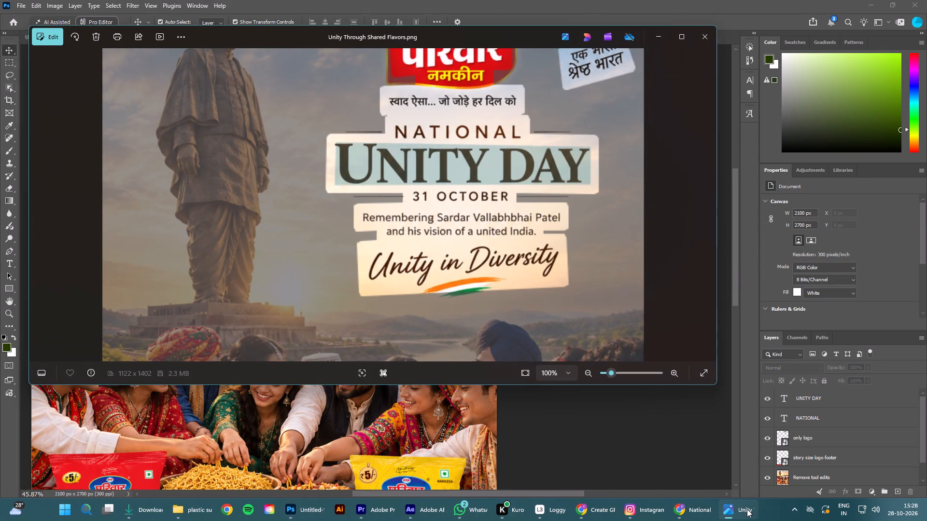
pyautogui.moveTo(414, 195); pyautogui.dragTo(493, 196)
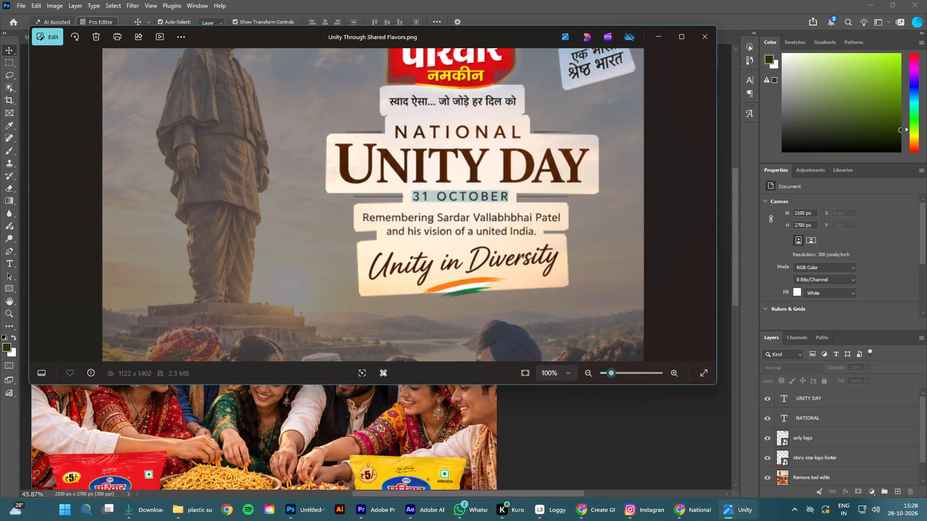
pyautogui.moveTo(493, 196); pyautogui.dragTo(496, 196)
pyautogui.rightClick(490, 195)
pyautogui.click(524, 201)
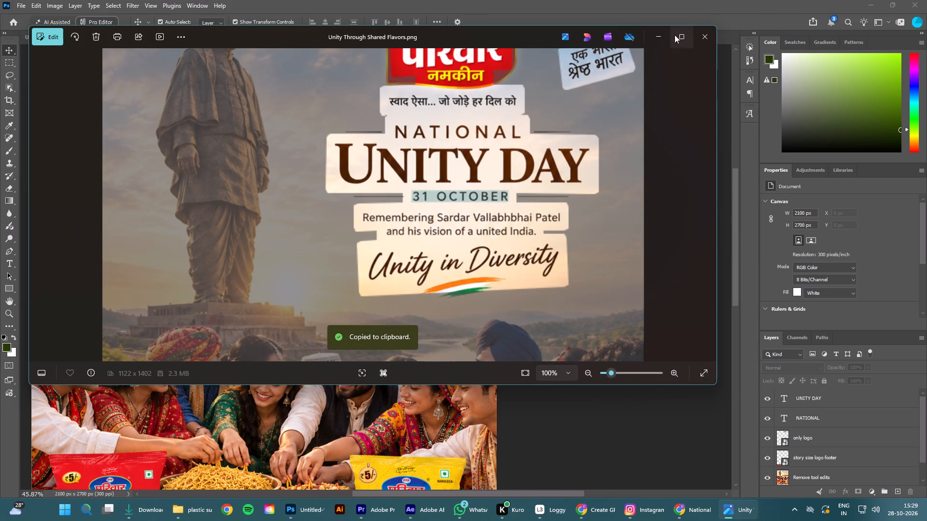
# Switch back to Photoshop and paste the copied words 31 OCTOBER as a new text layer beneath UNITY DAY.
pyautogui.click(659, 37)
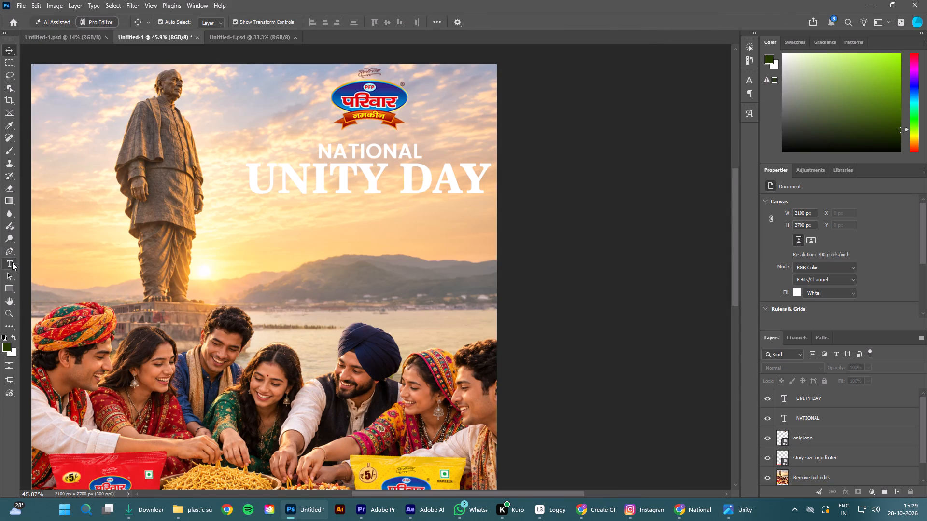
pyautogui.click(10, 261)
pyautogui.click(362, 208)
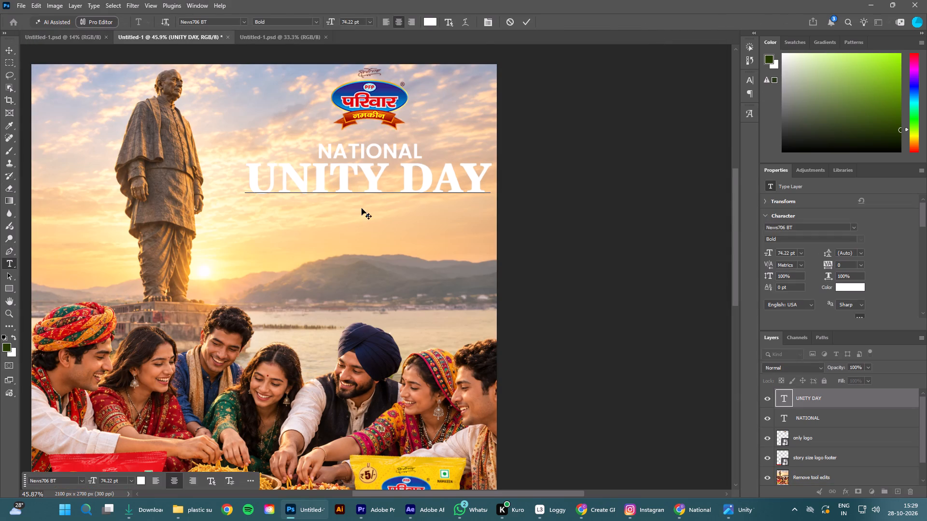
pyautogui.click(527, 20)
pyautogui.click(385, 252)
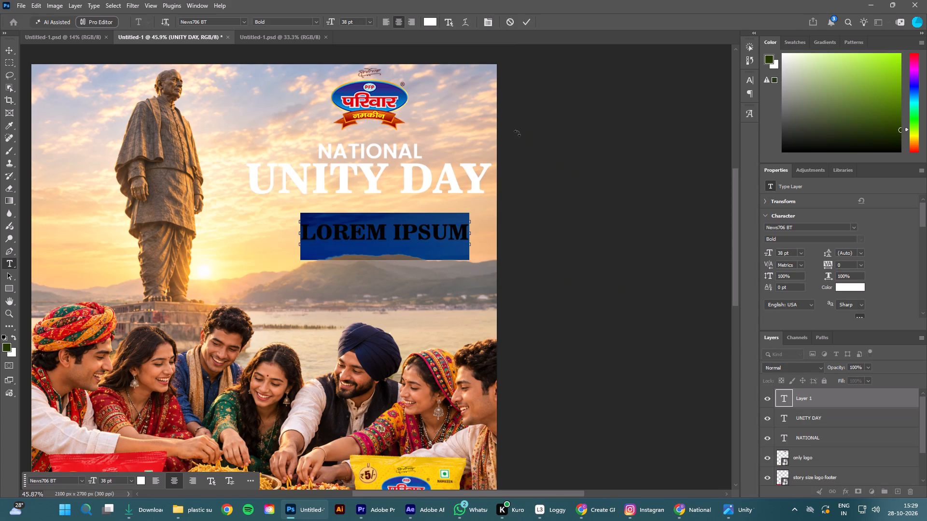
pyautogui.hotkey('ctrl', 'v')
pyautogui.click(530, 14)
pyautogui.click(527, 20)
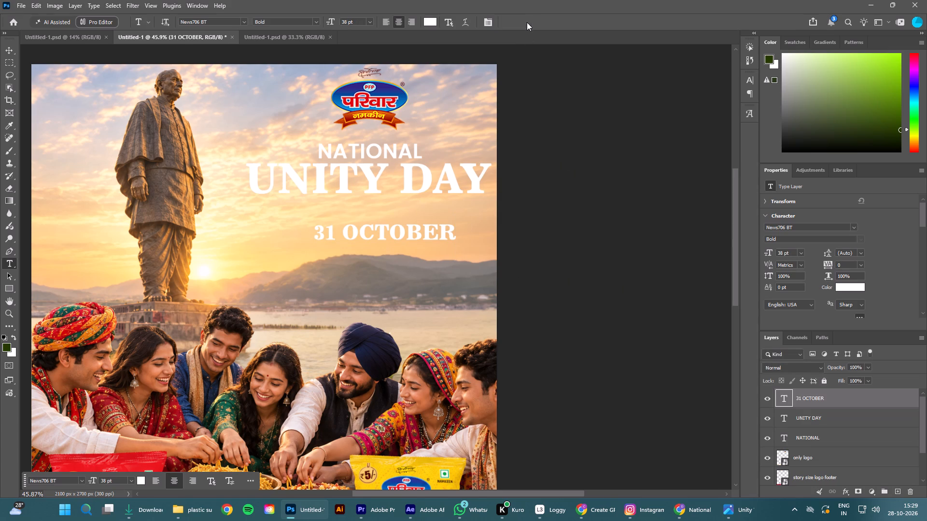
# Search all font classes for "popp" and apply Poppins Medium to the 31 OCTOBER text.
pyautogui.click(9, 54)
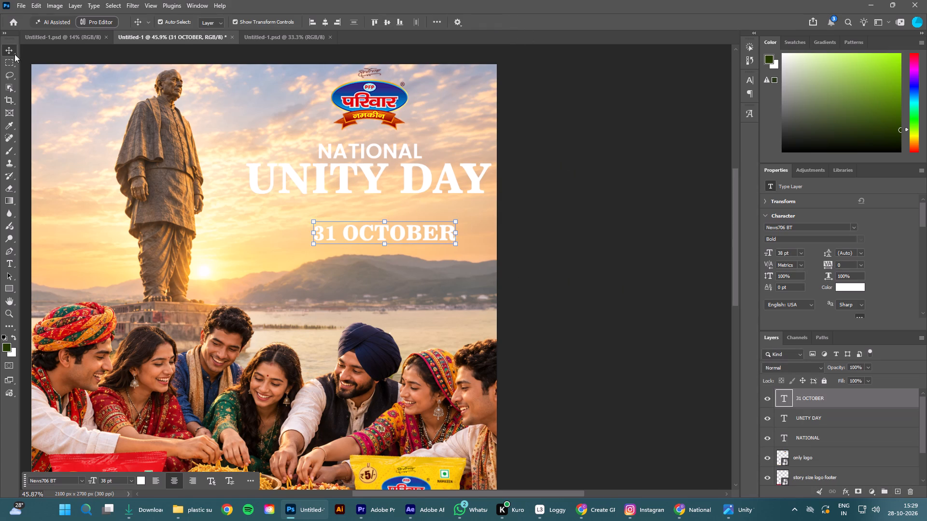
pyautogui.click(824, 410)
pyautogui.click(829, 414)
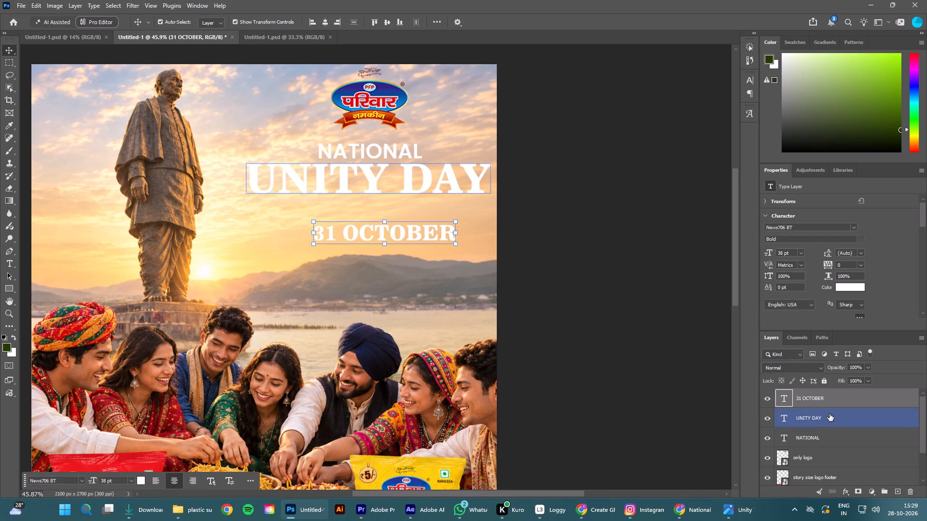
pyautogui.click(827, 395)
pyautogui.click(856, 227)
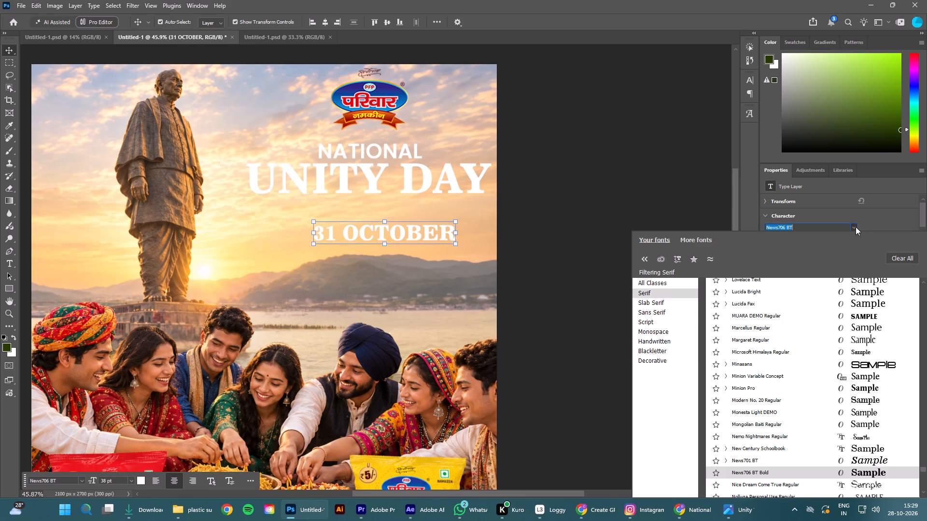
pyautogui.click(648, 283)
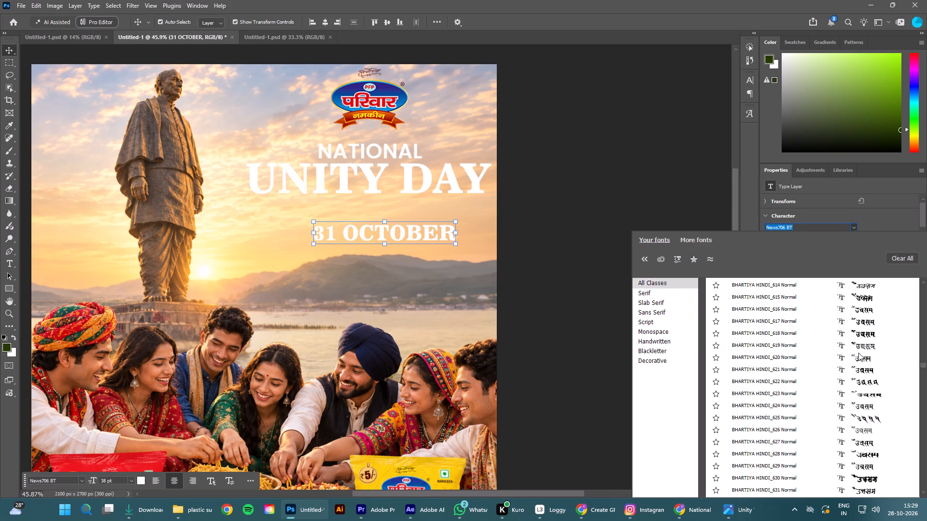
pyautogui.scroll(12, 860, 353)
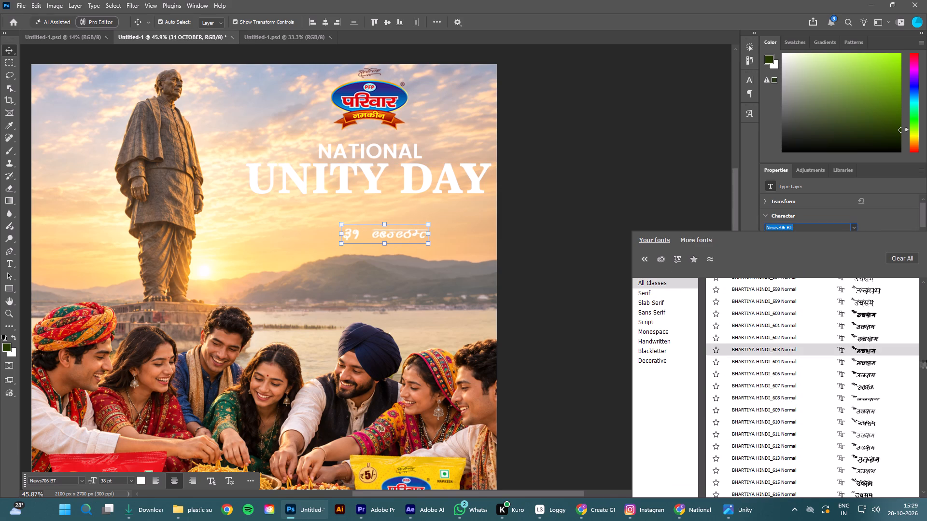
pyautogui.moveTo(923, 365); pyautogui.dragTo(923, 260)
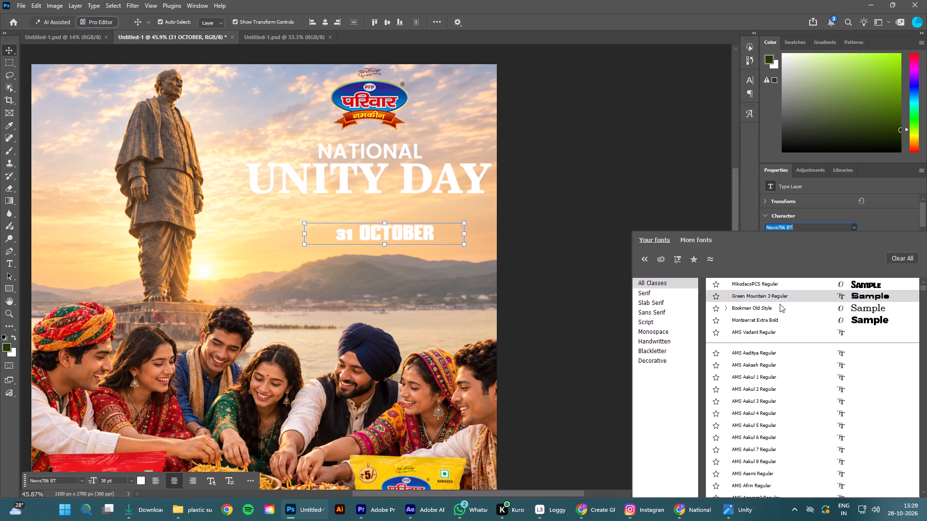
pyautogui.write('popp')
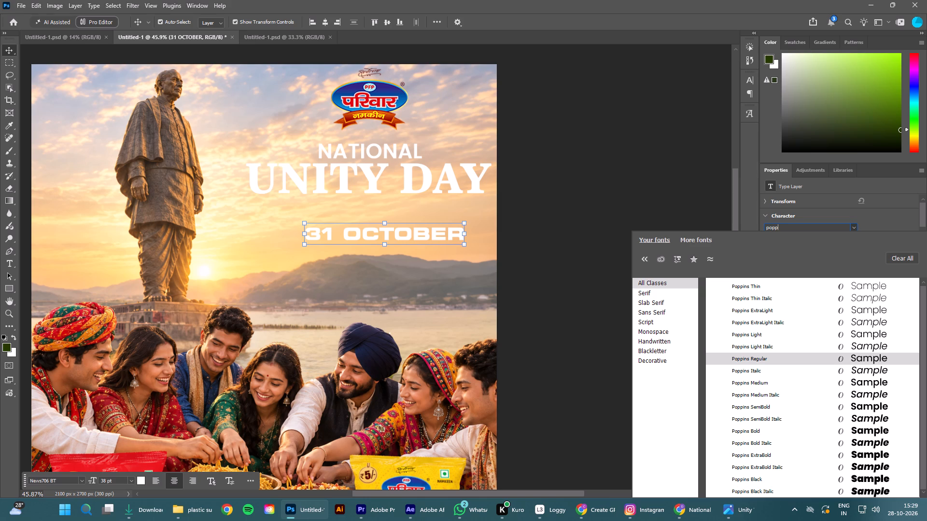
pyautogui.click(759, 385)
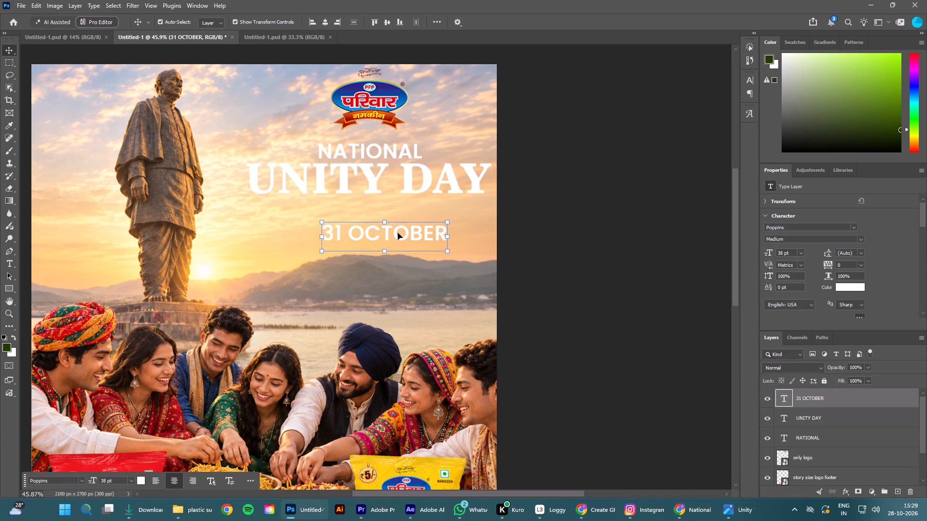
# Move the 31 OCTOBER text up close beneath UNITY DAY, centred under the headline.
pyautogui.moveTo(393, 236); pyautogui.dragTo(374, 215)
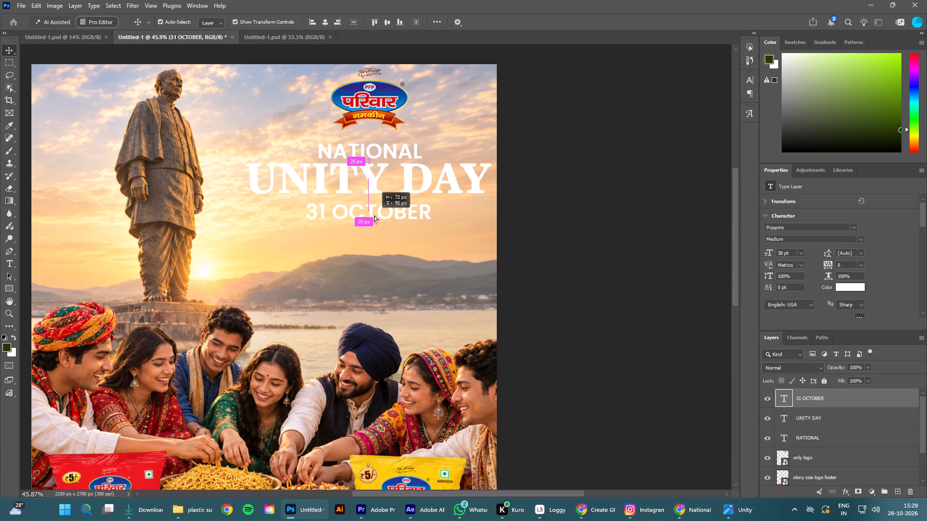
pyautogui.moveTo(374, 215); pyautogui.dragTo(379, 213)
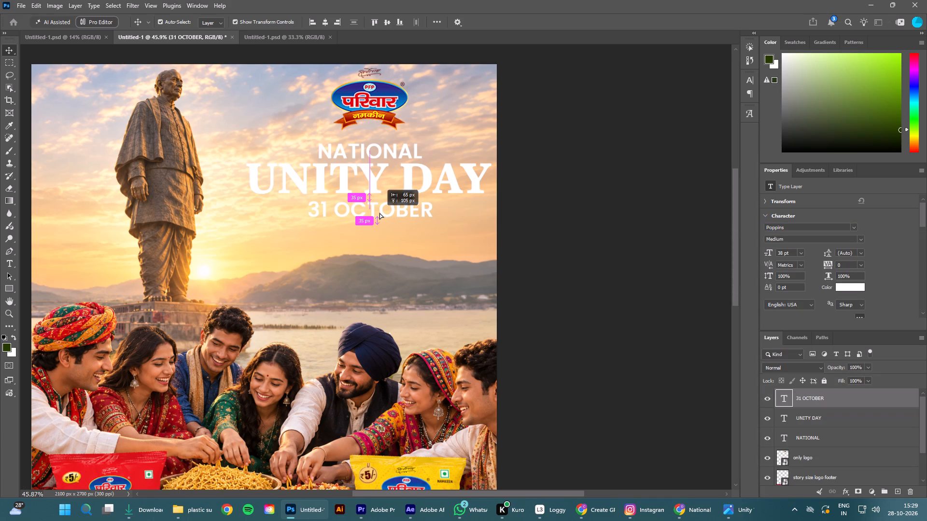
pyautogui.moveTo(379, 213); pyautogui.dragTo(380, 214)
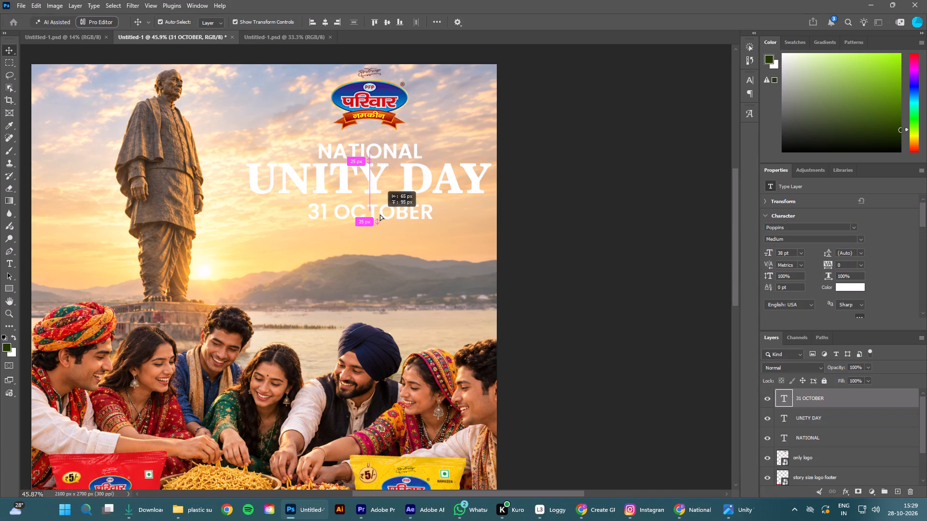
pyautogui.moveTo(380, 214); pyautogui.dragTo(380, 215)
pyautogui.moveTo(380, 215); pyautogui.dragTo(379, 216)
# Scale the 31 OCTOBER text down proportionally to about 23 pt, keeping it centred beneath UNITY DAY.
pyautogui.moveTo(368, 231); pyautogui.dragTo(368, 230)
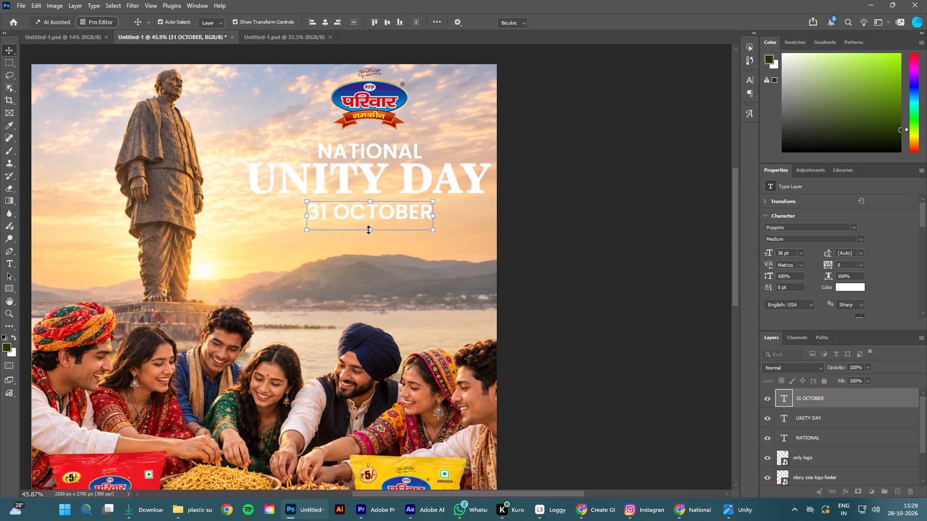
pyautogui.moveTo(368, 230); pyautogui.dragTo(372, 219)
pyautogui.click(584, 24)
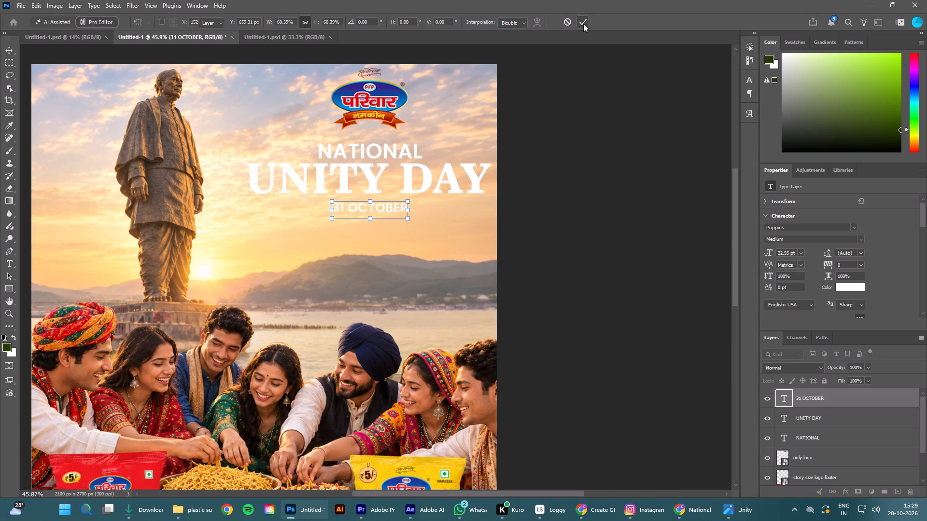
pyautogui.click(588, 105)
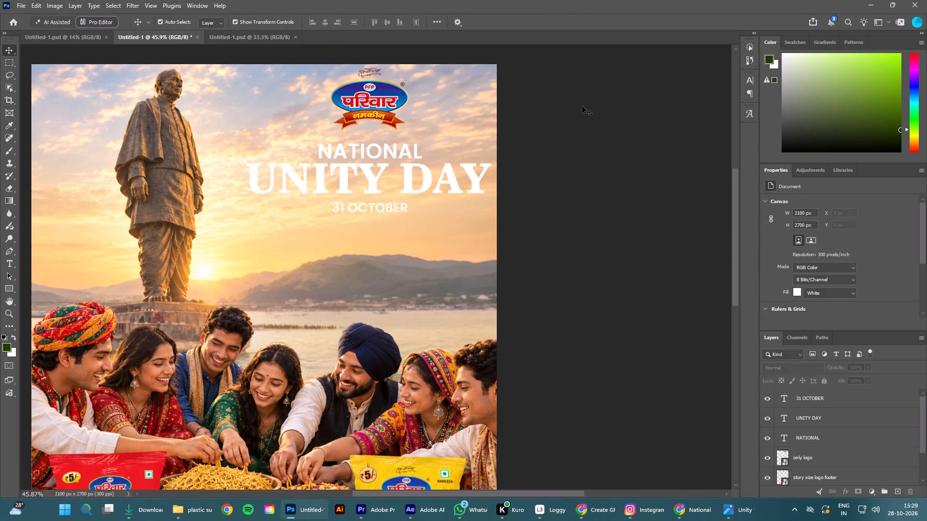
# Fine-tune the NATIONAL text's vertical position in small nudges, settling it slightly closer to UNITY DAY.
pyautogui.click(378, 151)
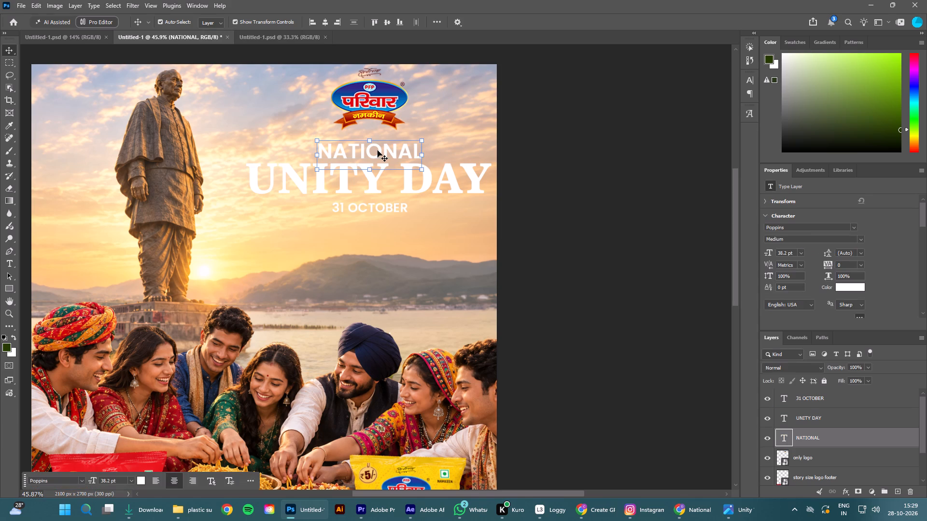
pyautogui.press('Up')
pyautogui.press('Up')
pyautogui.press('Up')
pyautogui.press('Up')
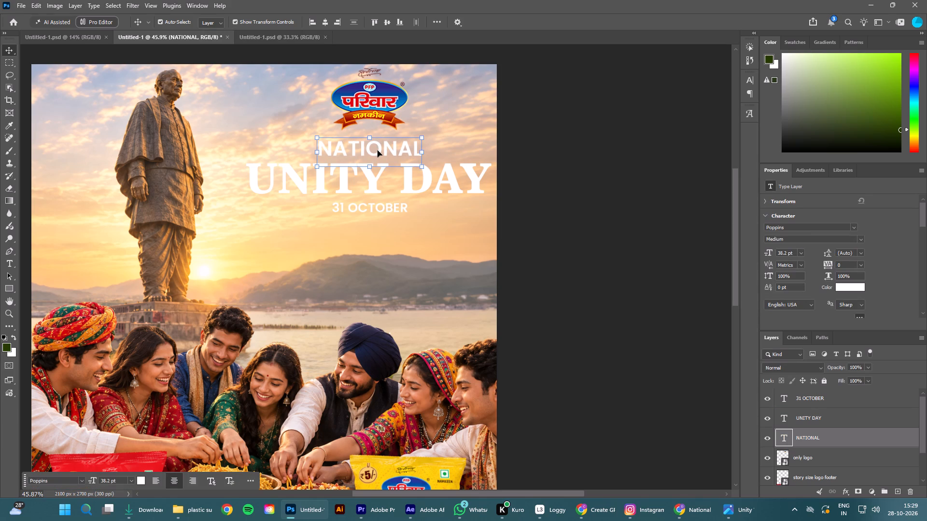
pyautogui.press('Down')
pyautogui.press('Down')
pyautogui.press('Down')
pyautogui.press('Down')
pyautogui.press('Down')
pyautogui.press('Down')
pyautogui.press('Down')
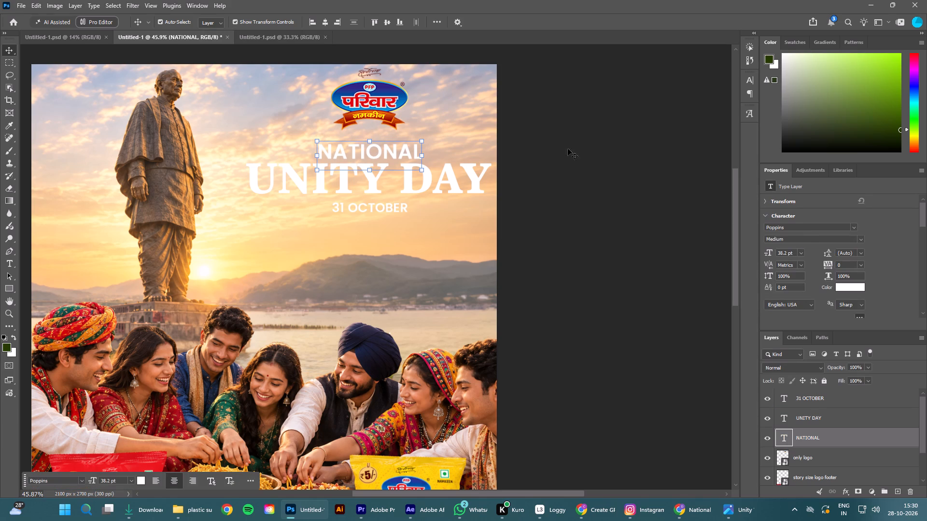
pyautogui.click(623, 154)
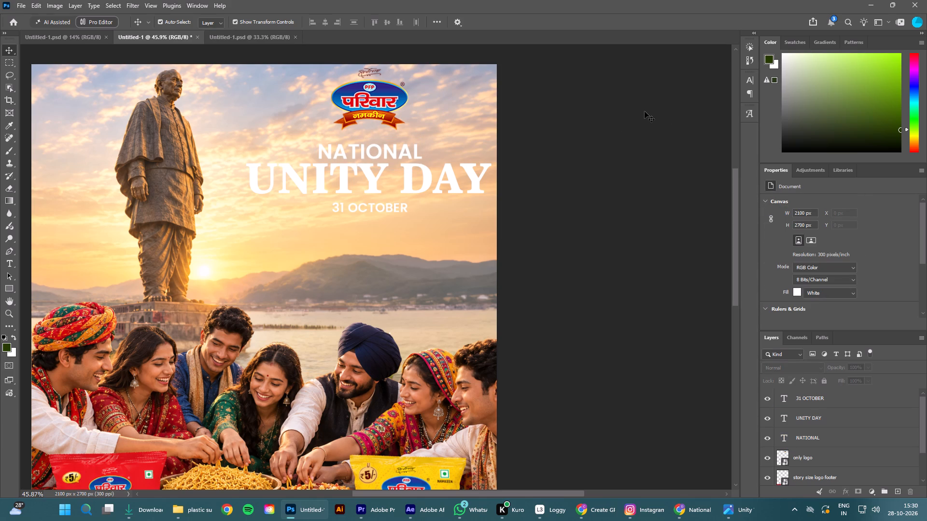
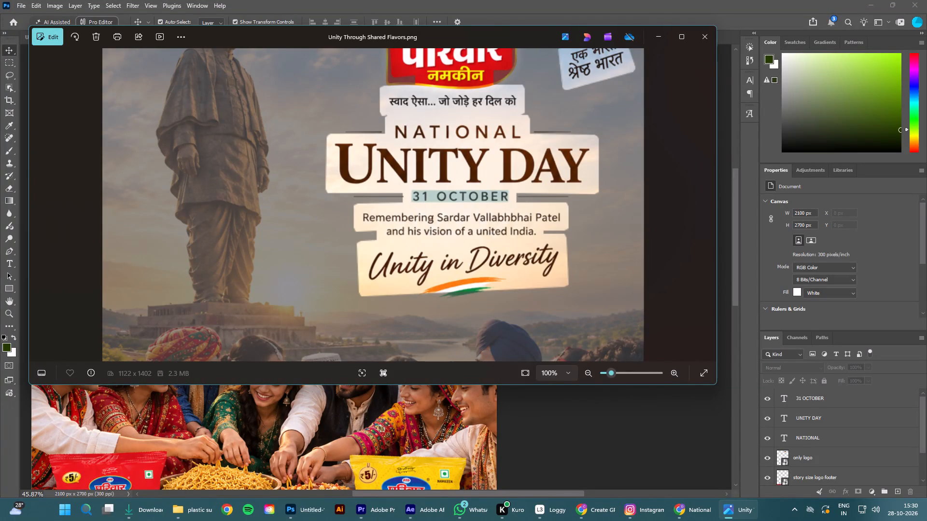
# Copy the "Remembering Sardar Vallabhbhai Patel and his vision of a united India." text from the reference image into a new text layer beneath 31 OCTOBER.
pyautogui.moveTo(535, 232); pyautogui.dragTo(347, 219)
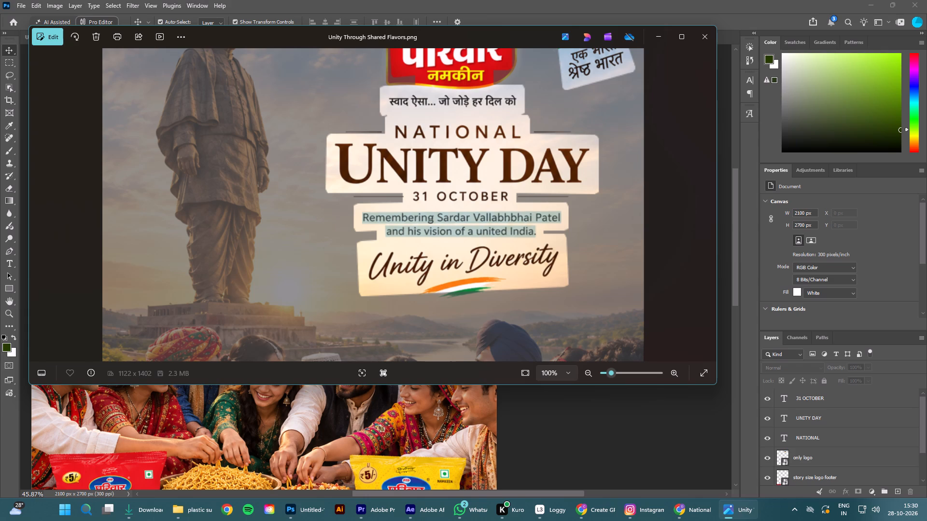
pyautogui.rightClick(449, 234)
pyautogui.click(487, 245)
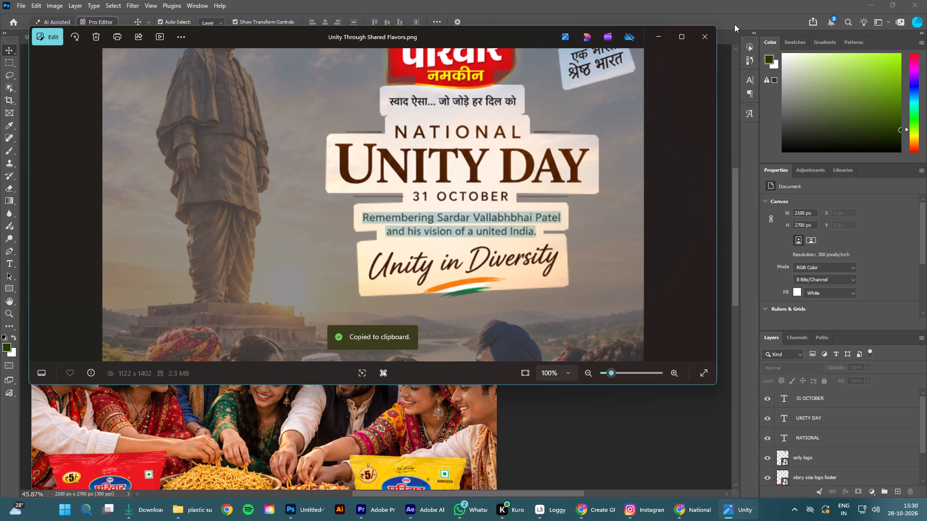
pyautogui.click(659, 35)
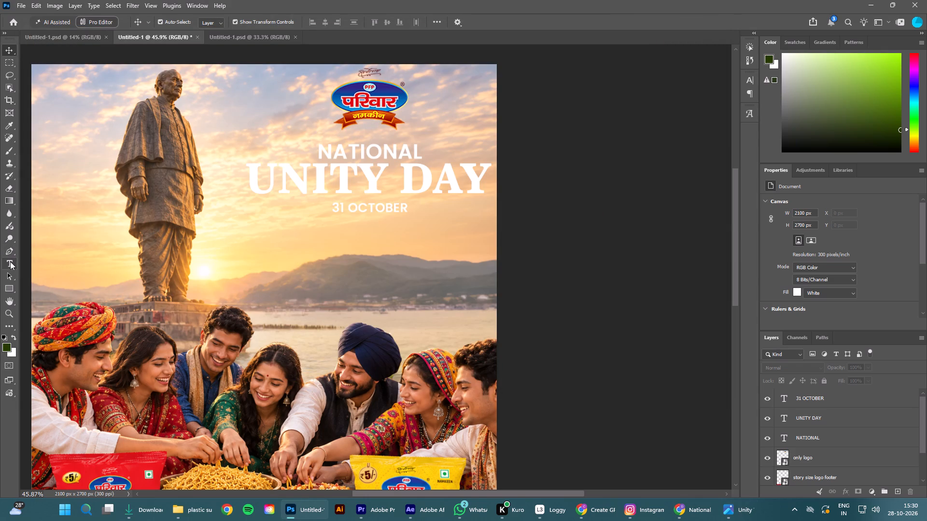
pyautogui.click(10, 261)
pyautogui.click(367, 227)
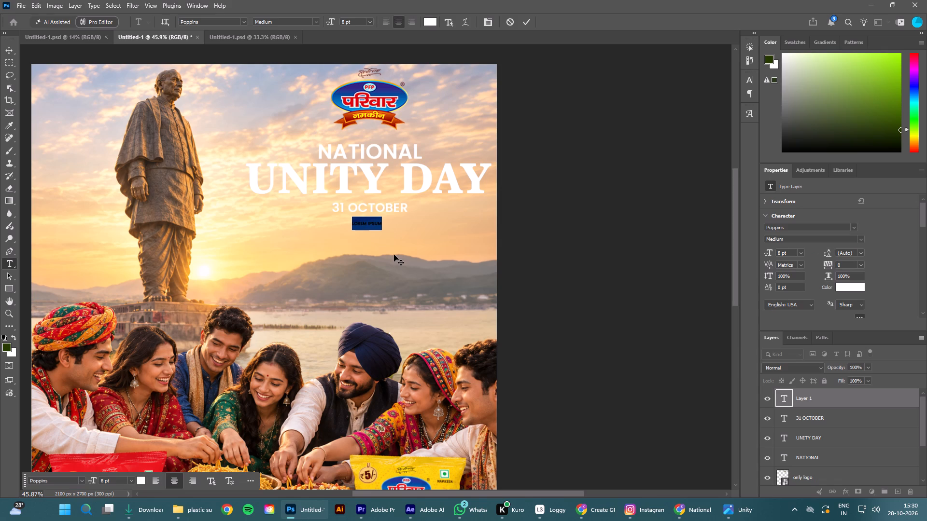
pyautogui.hotkey('ctrl', 'v')
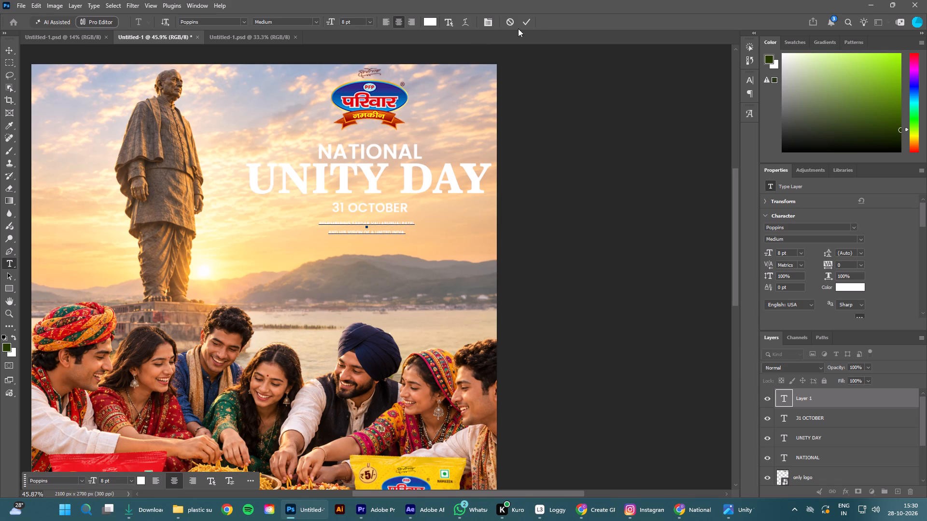
pyautogui.click(532, 22)
# Enlarge the two-line remembrance text to 16 pt and move it slightly down to leave a gap beneath 31 OCTOBER.
pyautogui.click(811, 413)
pyautogui.click(821, 396)
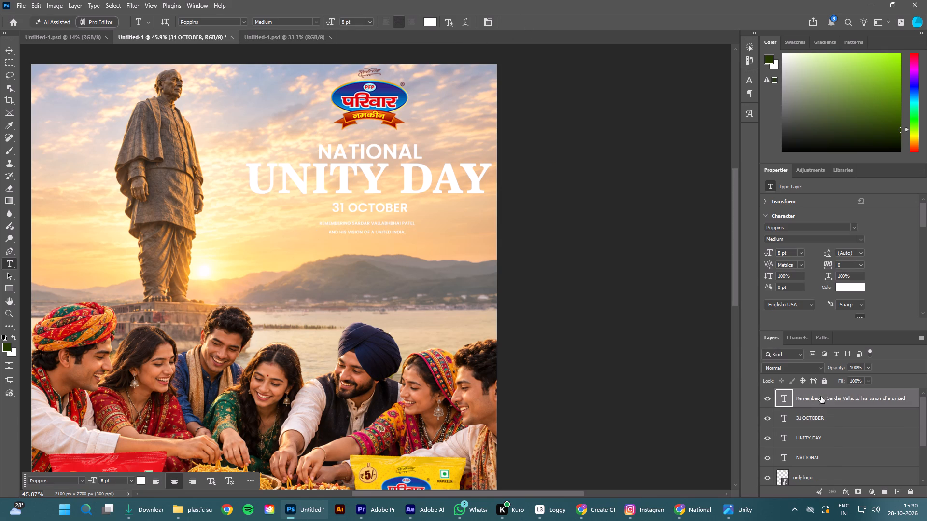
pyautogui.click(766, 254)
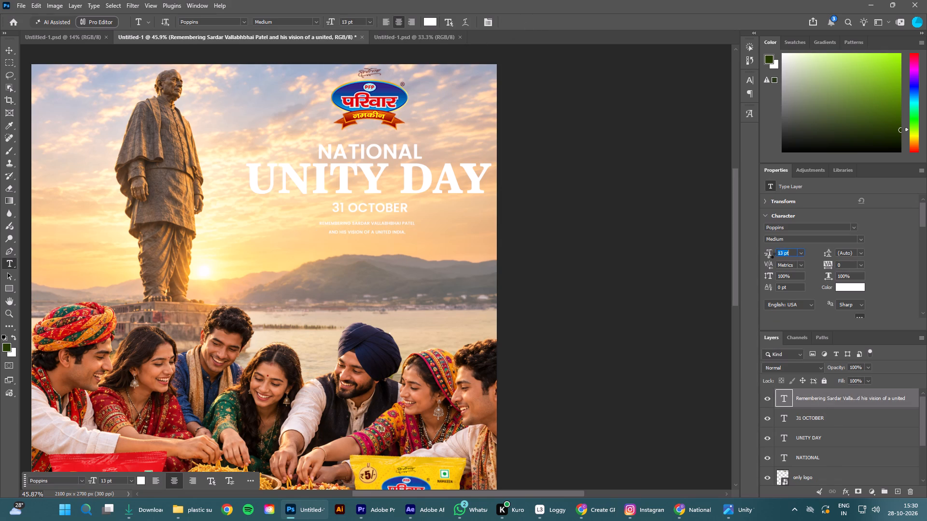
pyautogui.click(9, 48)
pyautogui.moveTo(409, 220); pyautogui.dragTo(411, 227)
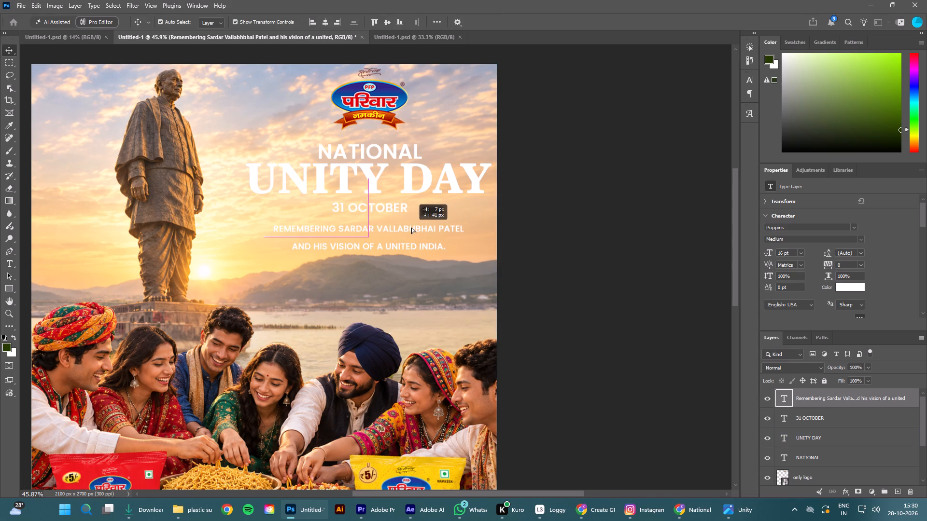
pyautogui.moveTo(411, 227); pyautogui.dragTo(413, 230)
# Tighten the leading of the two-line remembrance text to 11 pt.
pyautogui.moveTo(830, 253); pyautogui.dragTo(827, 254)
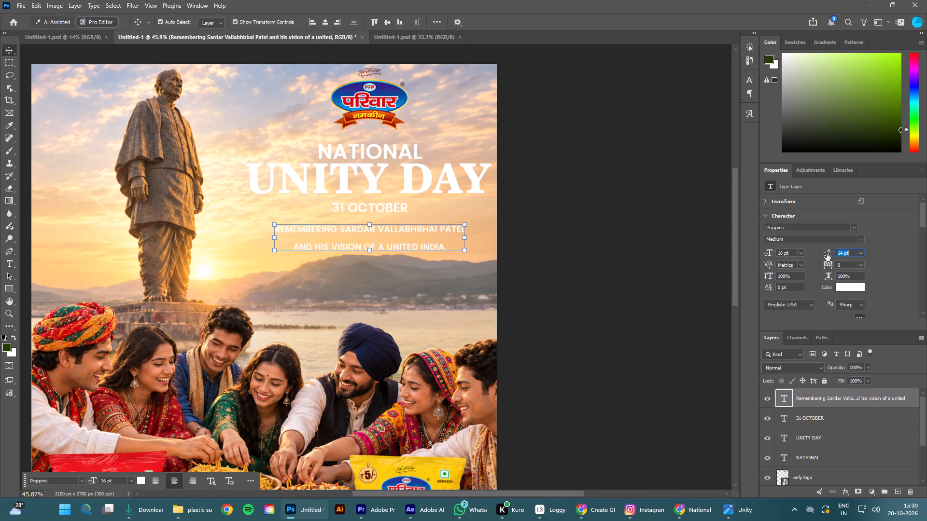
pyautogui.moveTo(827, 254); pyautogui.dragTo(826, 254)
pyautogui.click(586, 154)
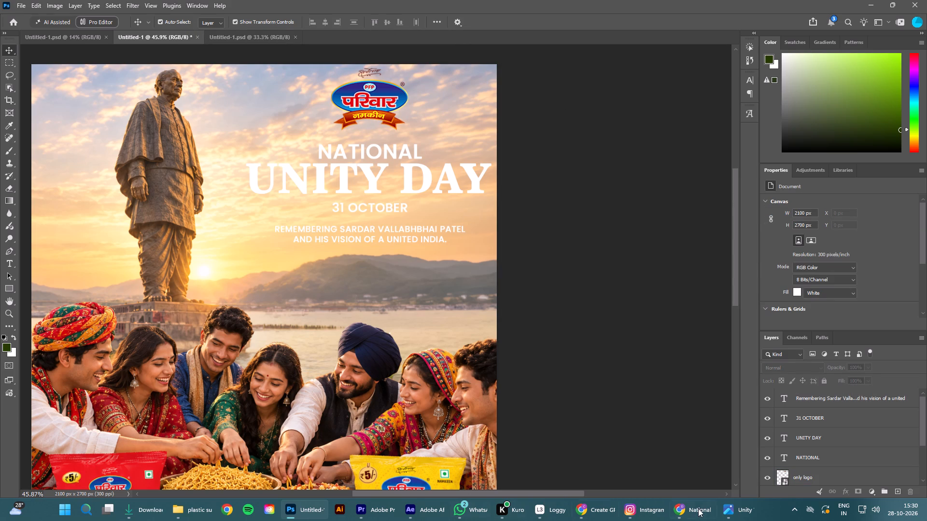
# Copy the "Unity in Diversity" text from the reference image in Photos and return to the Photoshop poster.
pyautogui.click(730, 510)
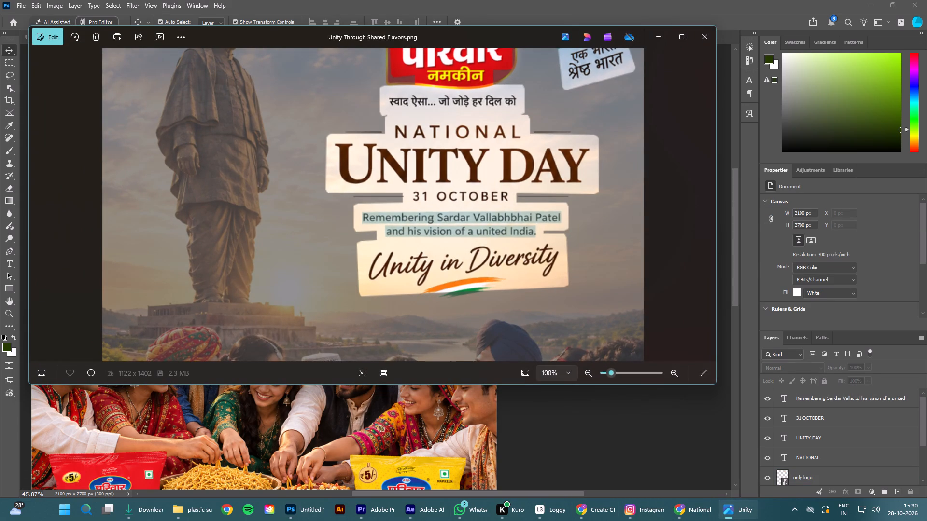
pyautogui.moveTo(369, 272); pyautogui.dragTo(556, 307)
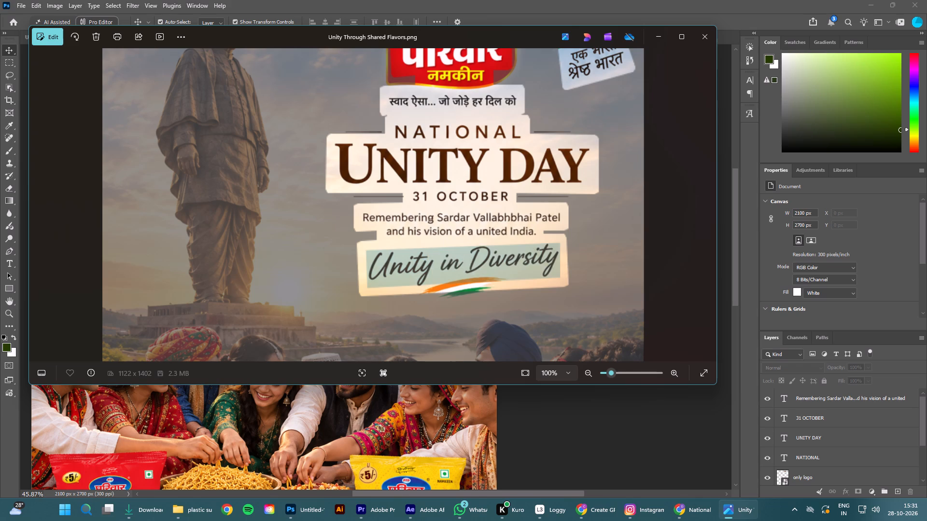
pyautogui.moveTo(556, 307); pyautogui.dragTo(557, 330)
pyautogui.rightClick(528, 256)
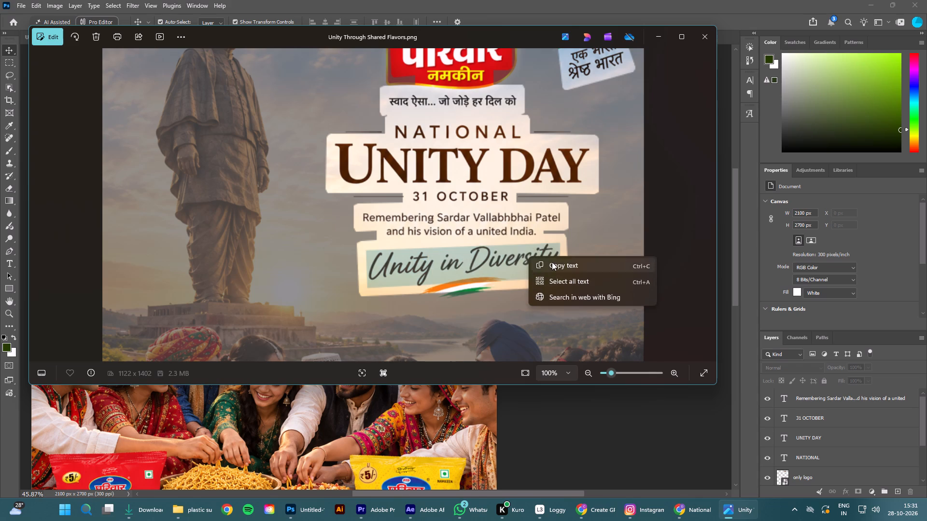
pyautogui.click(552, 262)
pyautogui.click(656, 35)
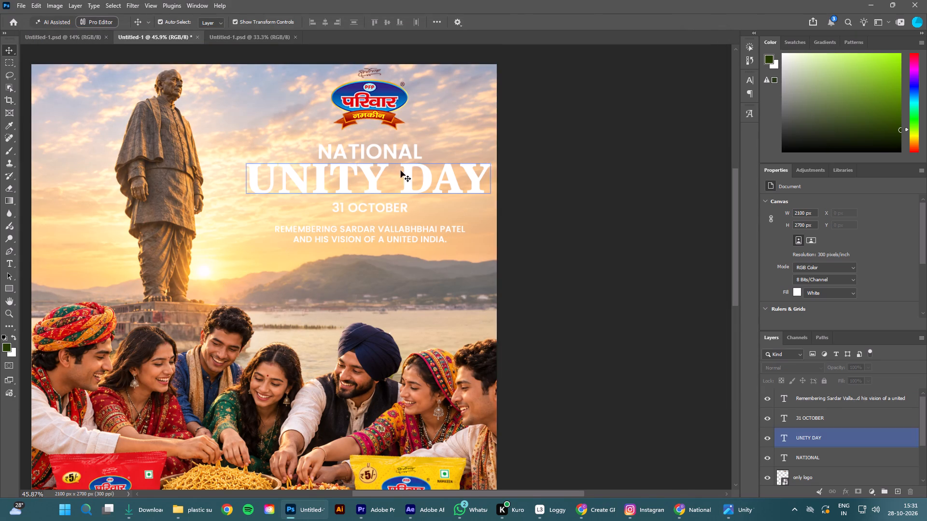
pyautogui.click(4, 53)
pyautogui.click(588, 219)
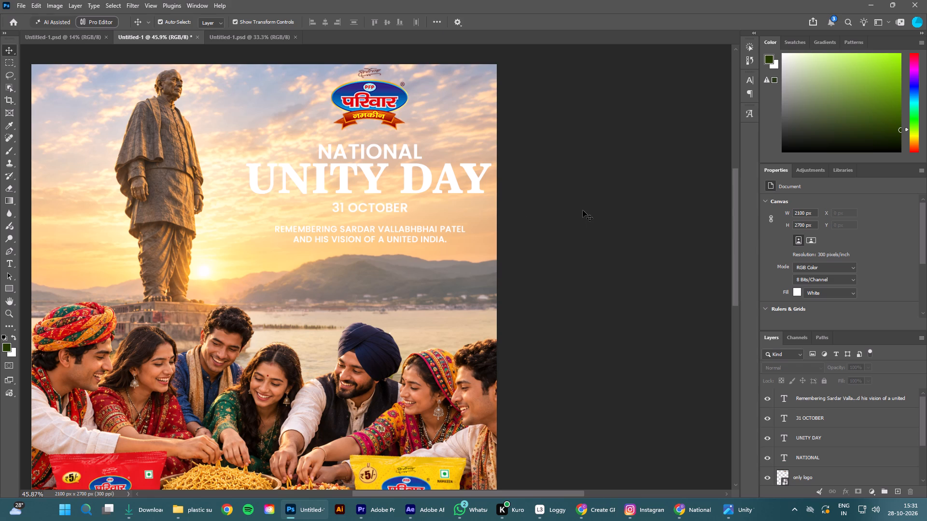
# Recolour the NATIONAL text to muted blue #3c4c77, sampled from the blue clothing in the group photo.
pyautogui.scroll(-2, 588, 190)
pyautogui.scroll(2, 582, 197)
pyautogui.keyDown('alt'); pyautogui.scroll(-4, 586, 189); pyautogui.keyUp('alt')
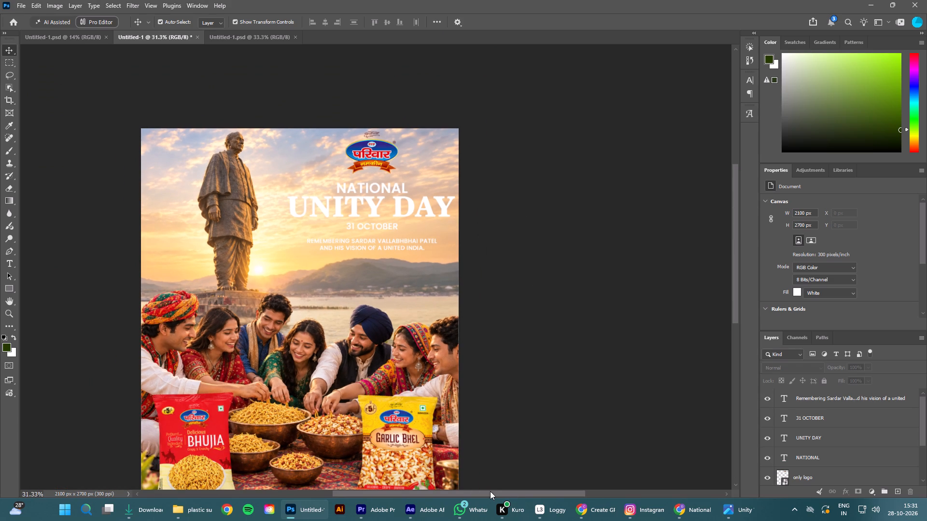
pyautogui.moveTo(490, 491); pyautogui.dragTo(444, 486)
pyautogui.scroll(-5, 524, 392)
pyautogui.keyDown('alt'); pyautogui.scroll(-6, 528, 338); pyautogui.keyUp('alt')
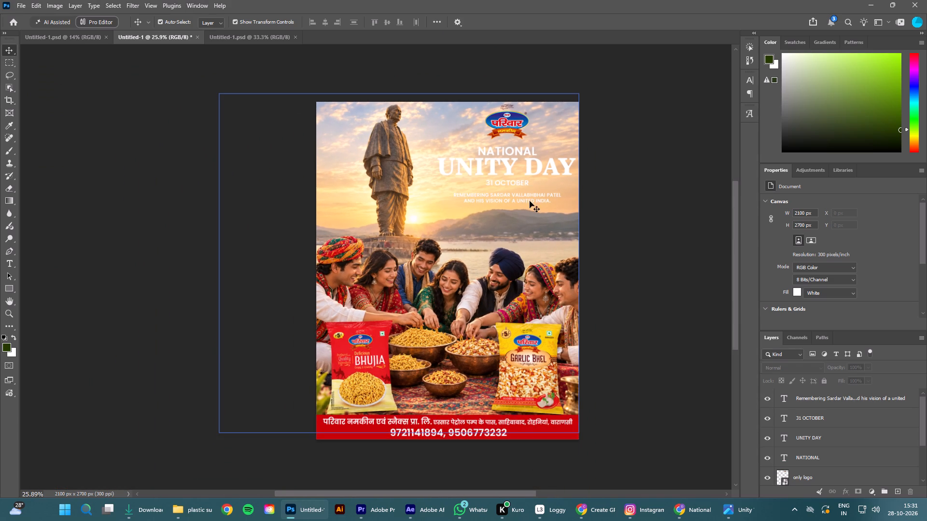
pyautogui.keyDown('alt'); pyautogui.scroll(2, 534, 154); pyautogui.keyUp('alt')
pyautogui.click(526, 151)
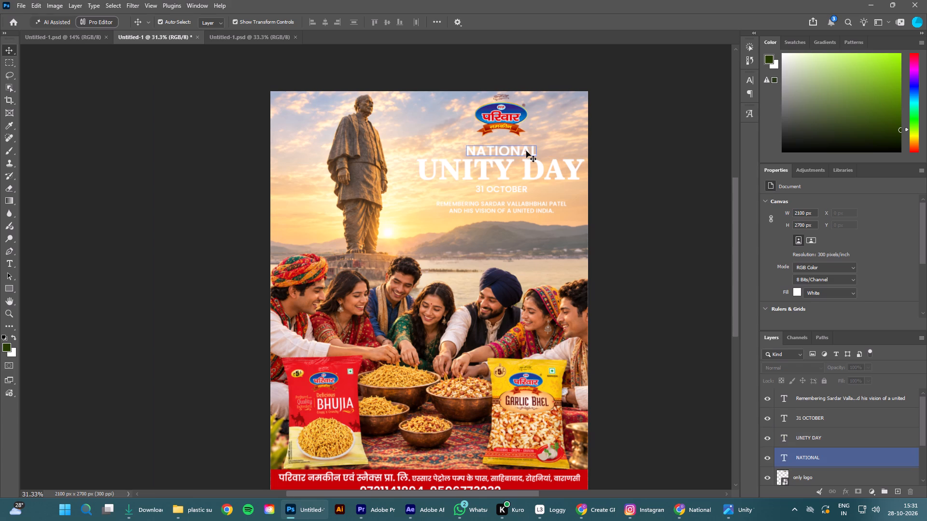
pyautogui.click(849, 288)
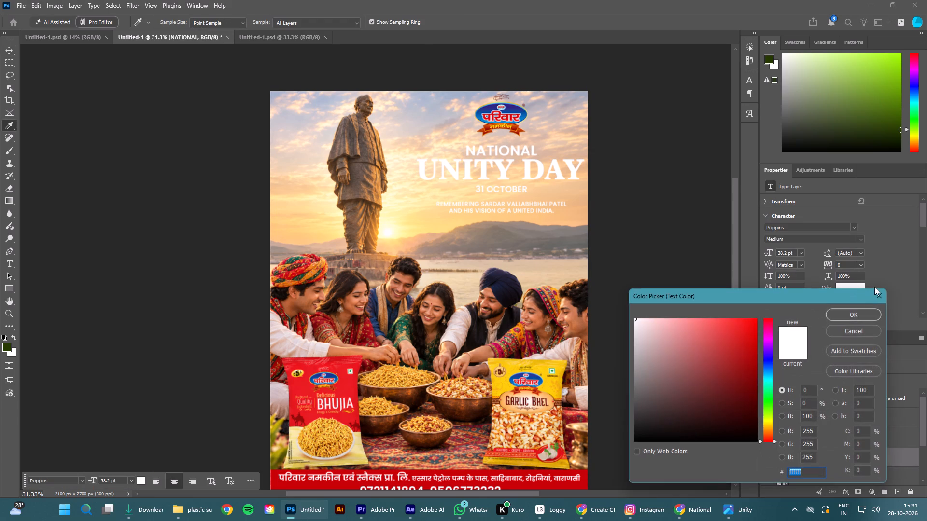
pyautogui.click(350, 386)
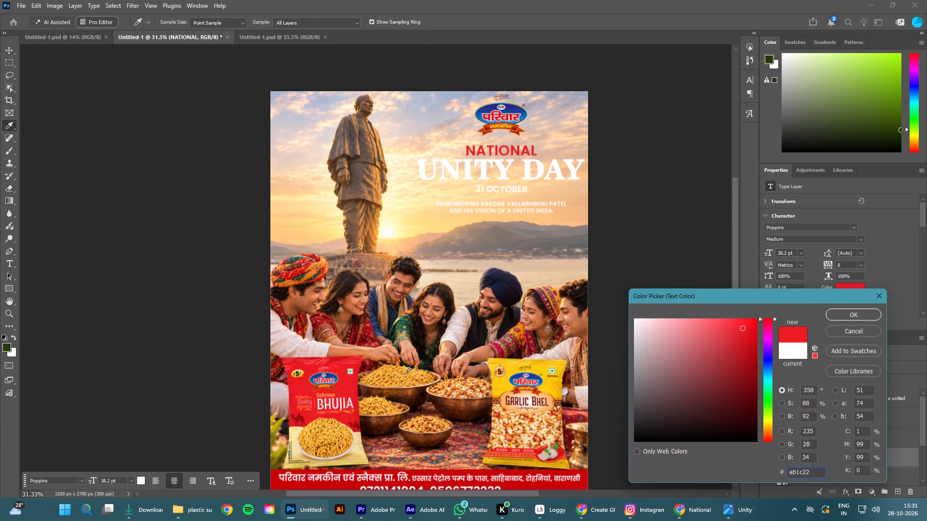
pyautogui.click(373, 292)
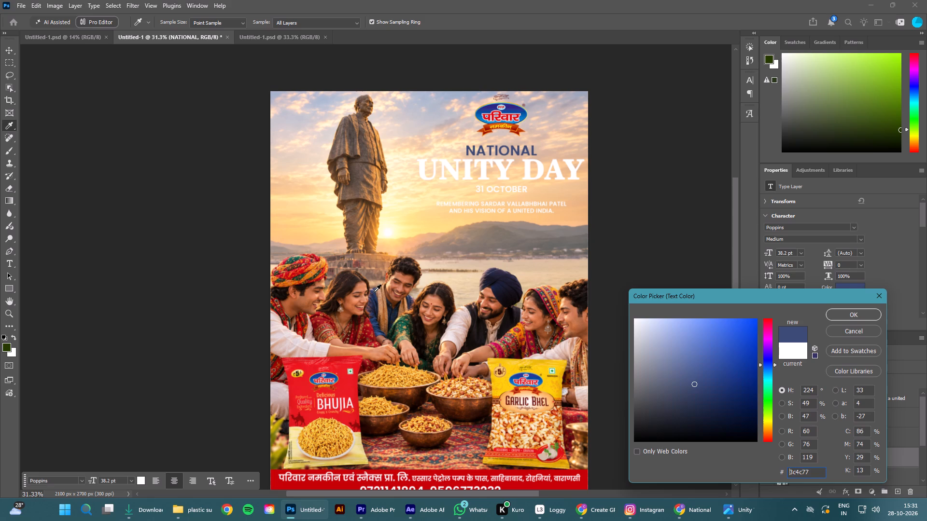
pyautogui.click(855, 315)
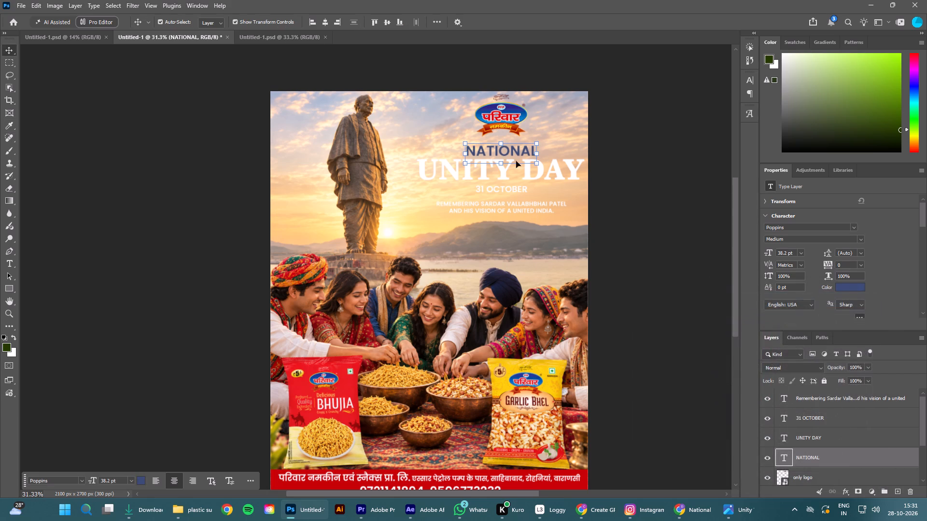
pyautogui.click(623, 192)
# Recolour the UNITY DAY text to brown #692e00, starting from a statue colour sample and making it more saturated and darker.
pyautogui.click(562, 173)
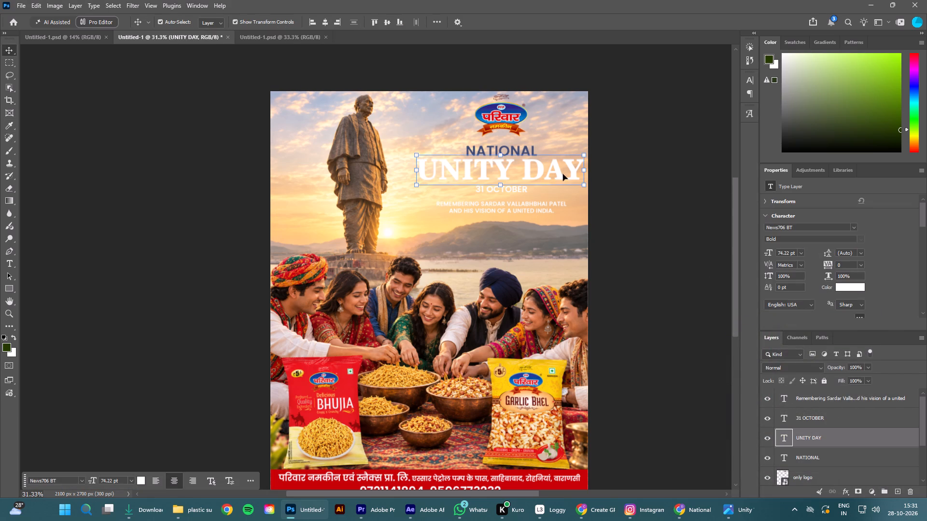
pyautogui.click(851, 289)
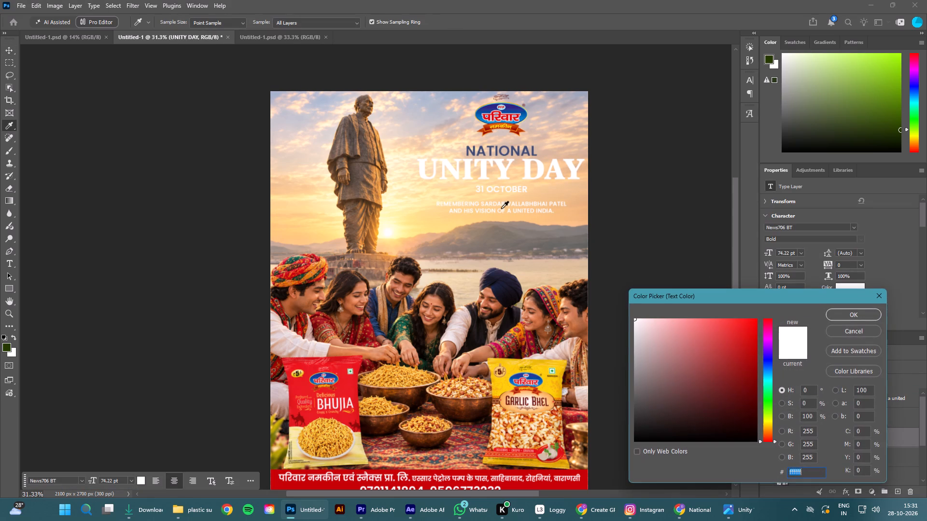
pyautogui.click(369, 152)
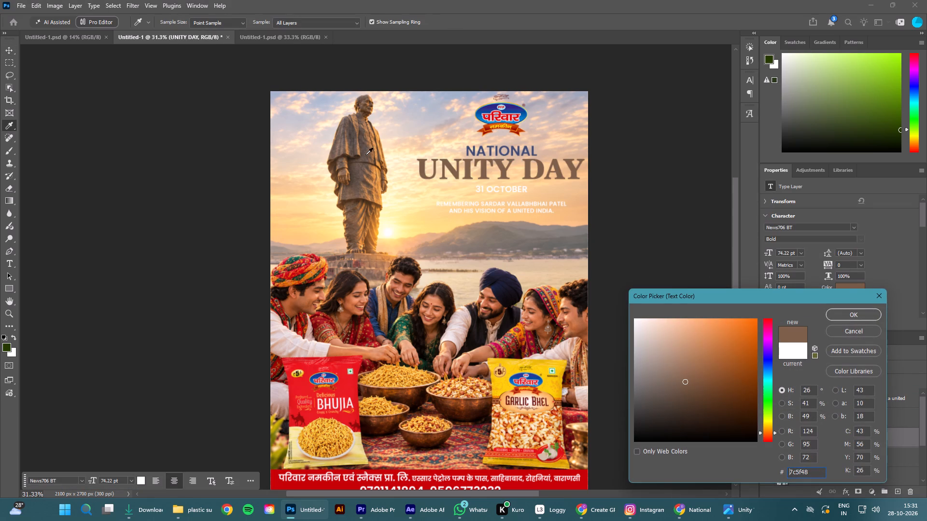
pyautogui.moveTo(744, 410); pyautogui.dragTo(780, 413)
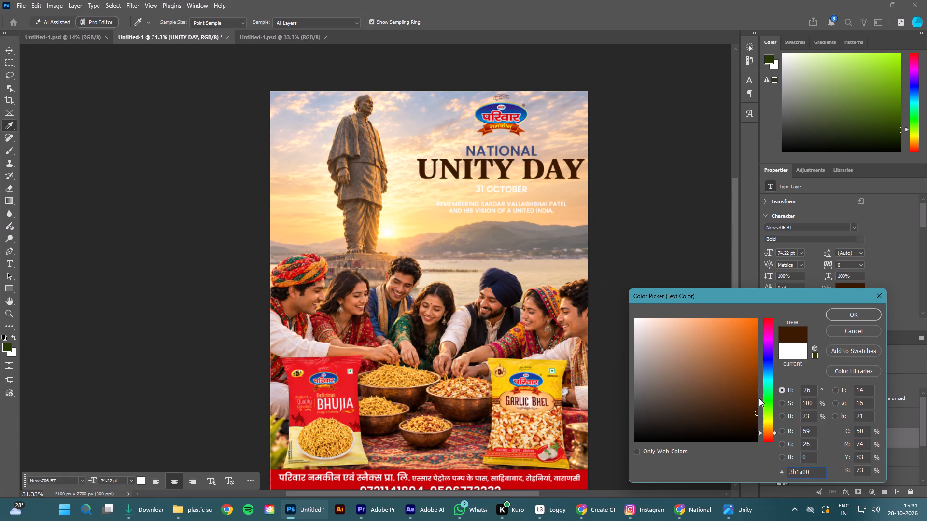
pyautogui.moveTo(756, 393); pyautogui.dragTo(772, 391)
pyautogui.click(855, 315)
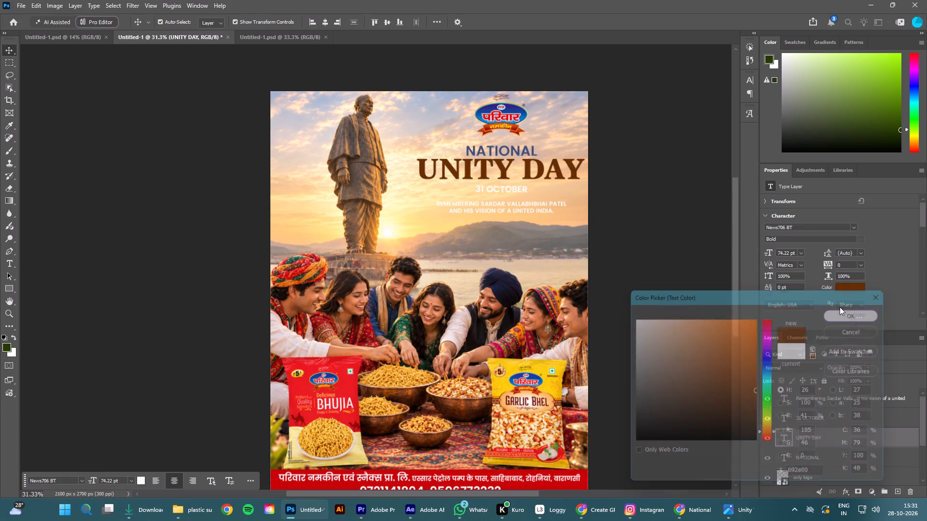
pyautogui.click(679, 149)
# Check the reference image and recolour the 31 OCTOBER text to blue #1a3c92, sampled from the Pariwar logo.
pyautogui.click(510, 188)
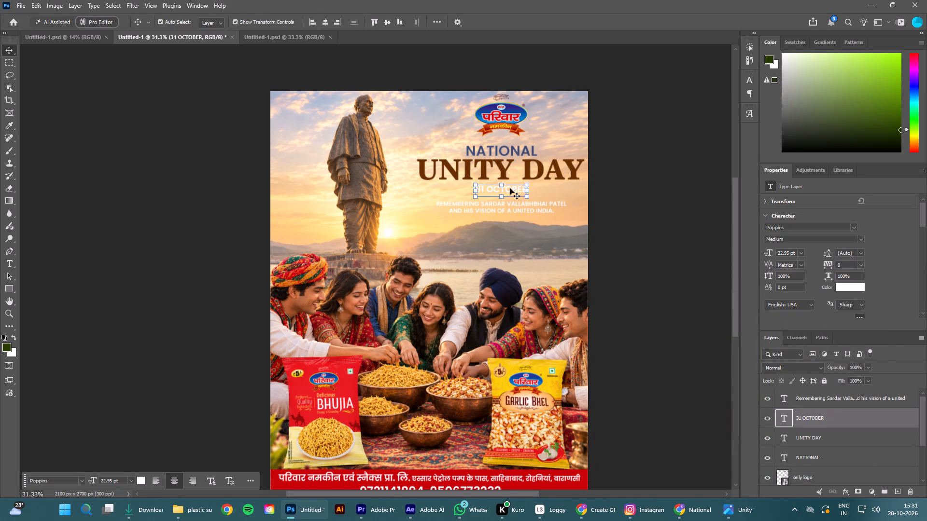
pyautogui.click(755, 512)
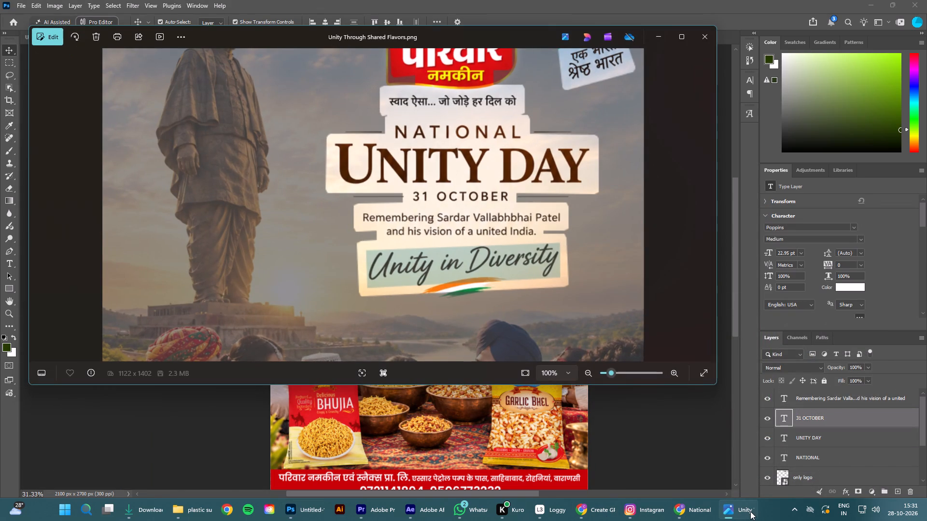
pyautogui.click(750, 511)
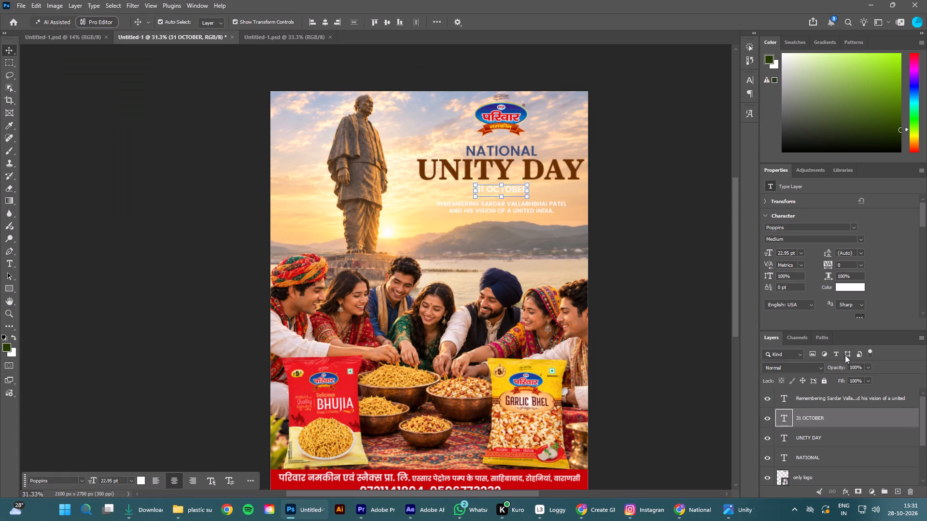
pyautogui.click(844, 286)
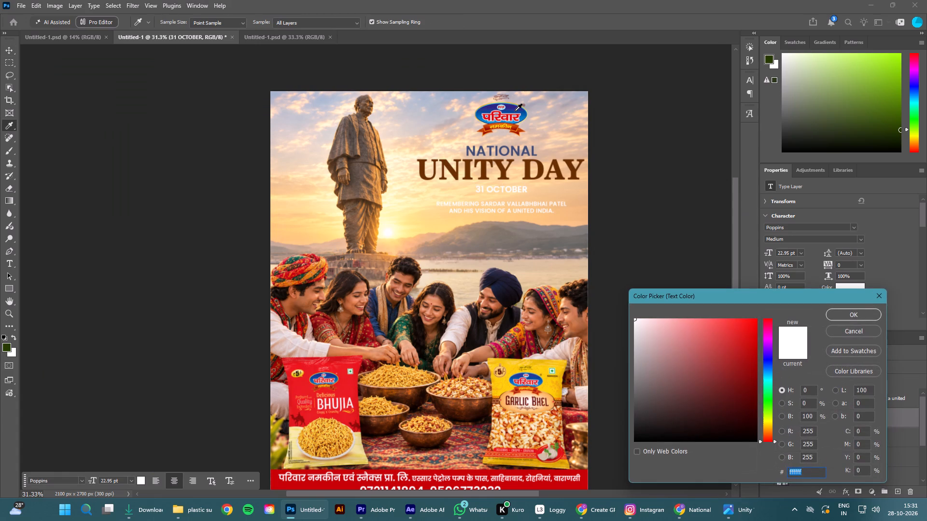
pyautogui.click(514, 110)
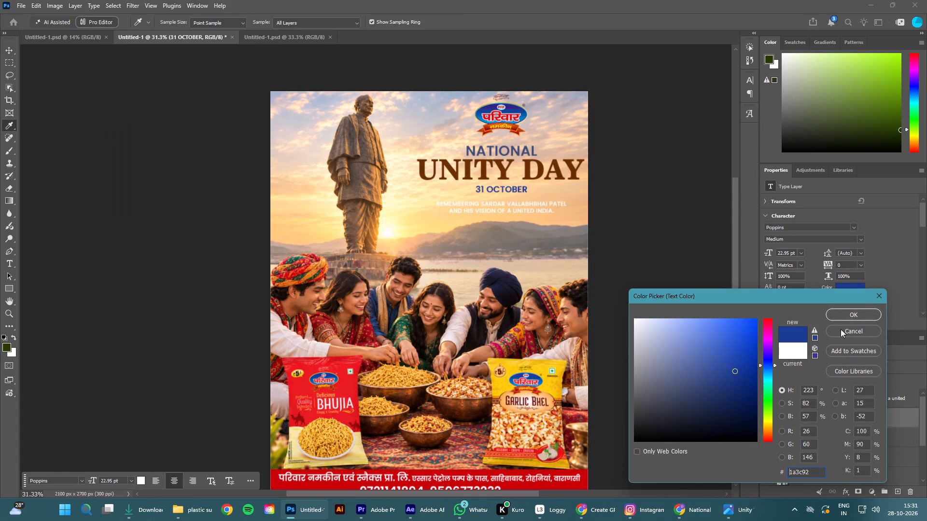
pyautogui.click(847, 310)
pyautogui.click(700, 251)
# Recolour the "Remembering Sardar Vallabhbhai Patel and his vision of a united India" message to the brown sampled from the UNITY DAY text.
pyautogui.click(544, 206)
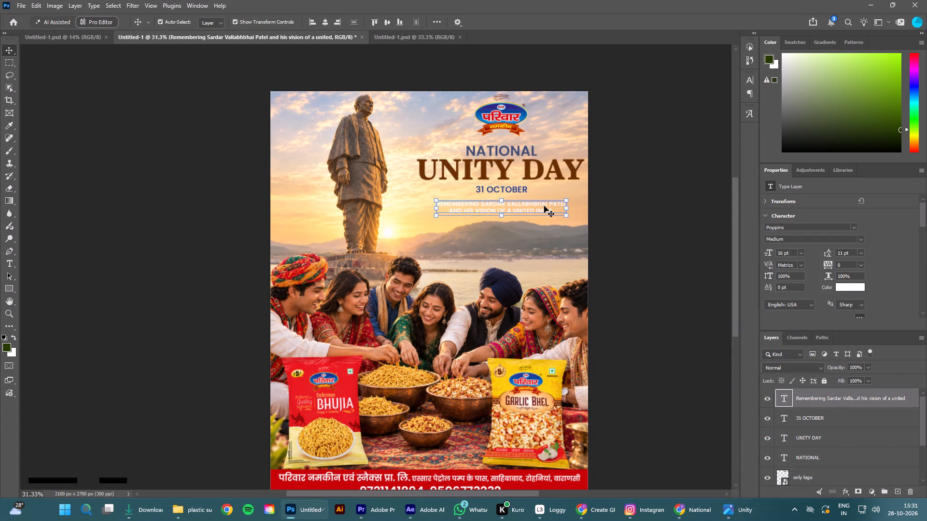
pyautogui.click(842, 287)
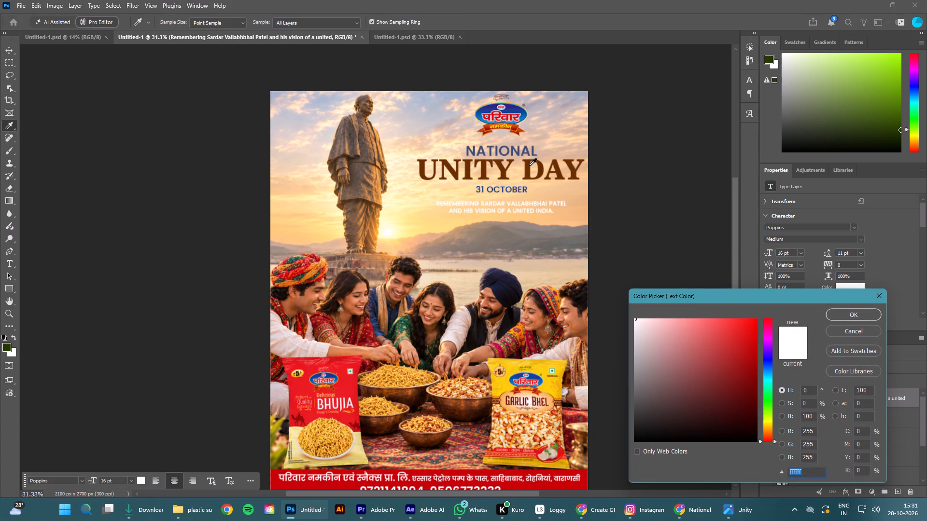
pyautogui.click(528, 166)
pyautogui.click(856, 315)
pyautogui.click(642, 196)
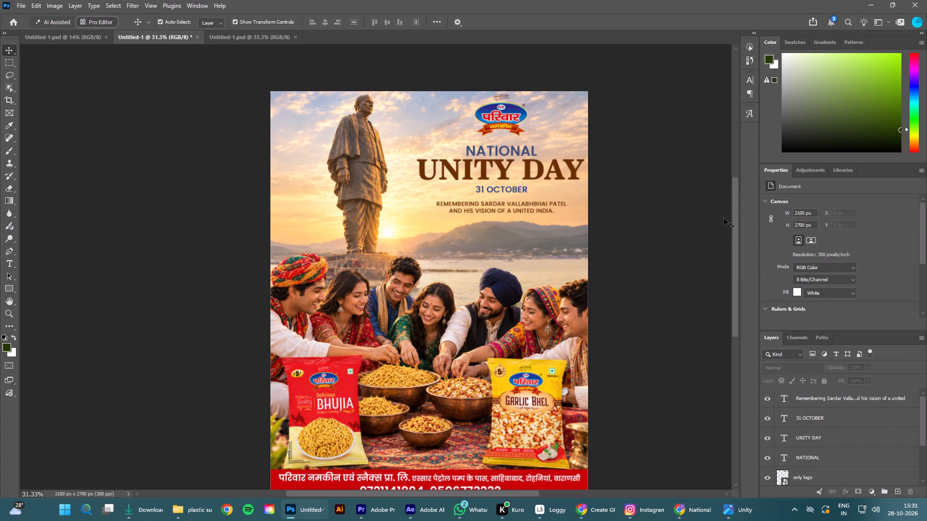
# Move the brown message text down about 40 px to widen the gap beneath 31 OCTOBER.
pyautogui.keyDown('alt'); pyautogui.scroll(4, 593, 182); pyautogui.keyUp('alt')
pyautogui.keyDown('alt'); pyautogui.scroll(-4, 593, 182); pyautogui.keyUp('alt')
pyautogui.keyDown('alt'); pyautogui.scroll(-3, 626, 248); pyautogui.keyUp('alt')
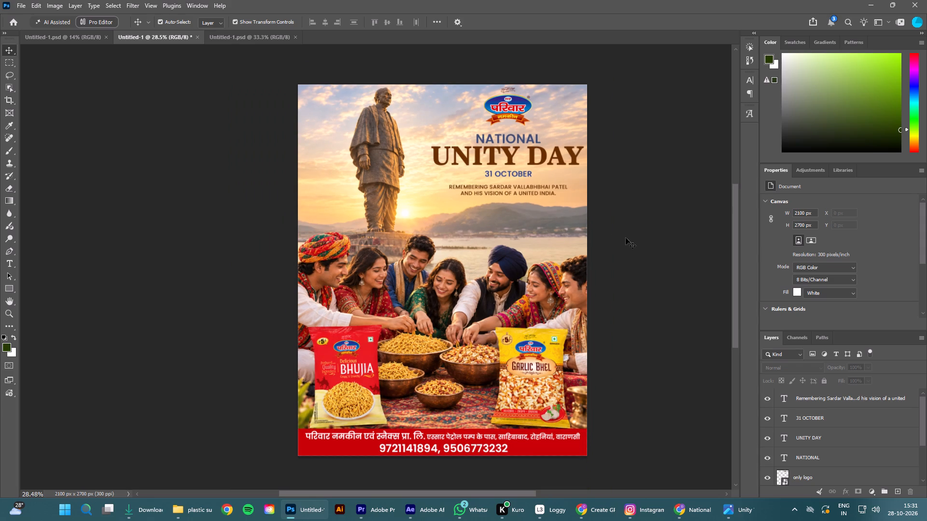
pyautogui.scroll(3, 643, 176)
pyautogui.click(527, 200)
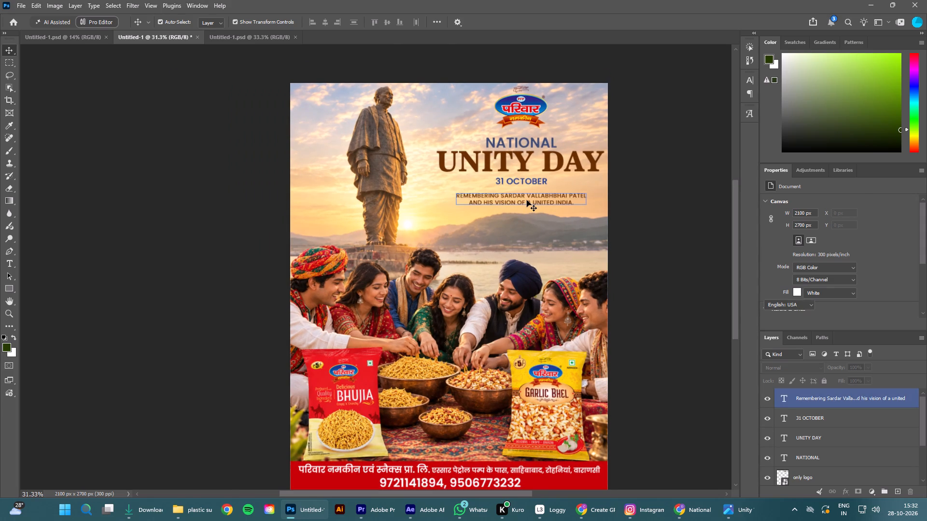
pyautogui.hotkey('shift', 'Down')
pyautogui.hotkey('shift', 'Down')
pyautogui.hotkey('shift', 'Down')
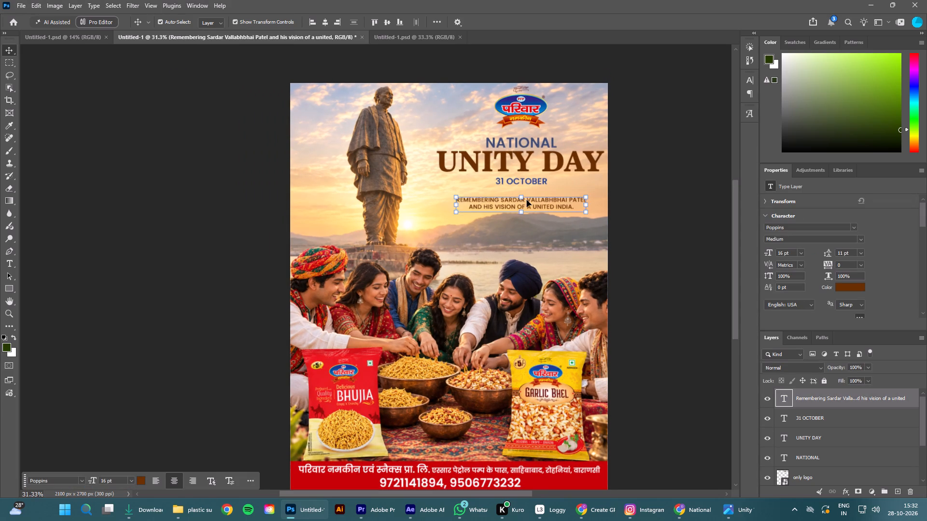
pyautogui.hotkey('shift', 'Down')
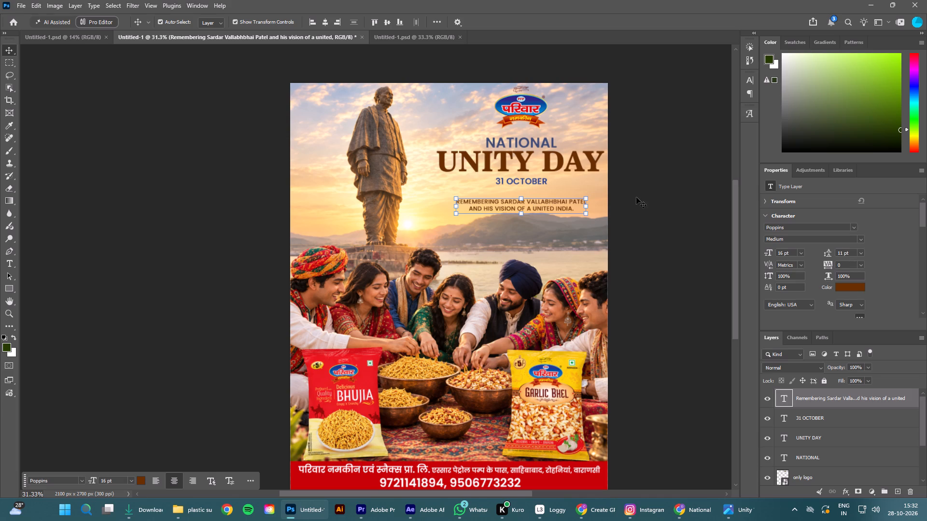
pyautogui.click(652, 197)
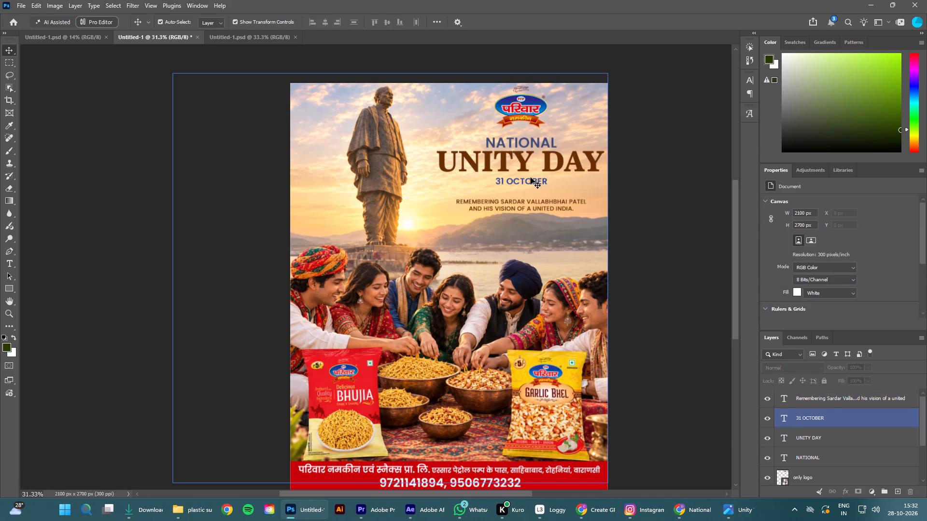
# Lower the 31 OCTOBER and UNITY DAY lines slightly to give NATIONAL more room above them.
pyautogui.click(530, 178)
pyautogui.click(528, 183)
pyautogui.moveTo(527, 182); pyautogui.dragTo(532, 184)
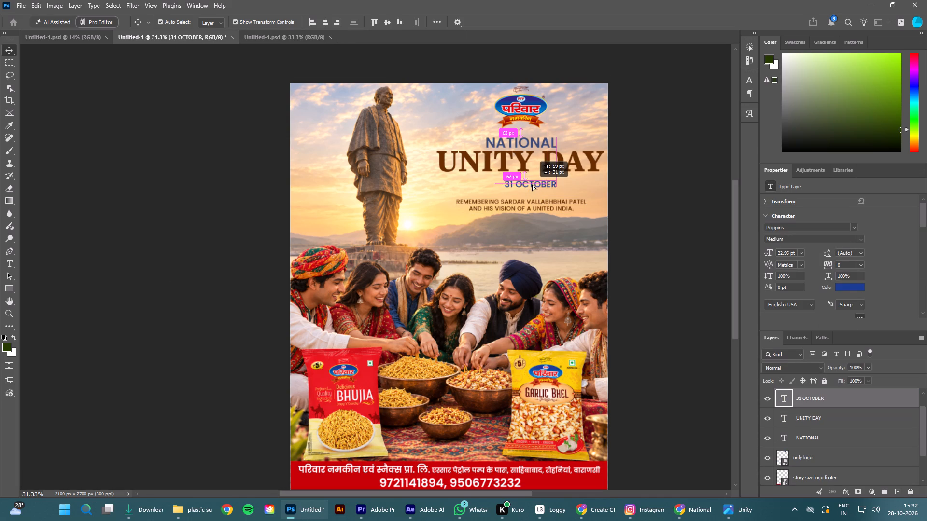
pyautogui.moveTo(532, 184); pyautogui.dragTo(529, 186)
pyautogui.click(518, 158)
pyautogui.moveTo(523, 165); pyautogui.dragTo(522, 169)
pyautogui.click(642, 97)
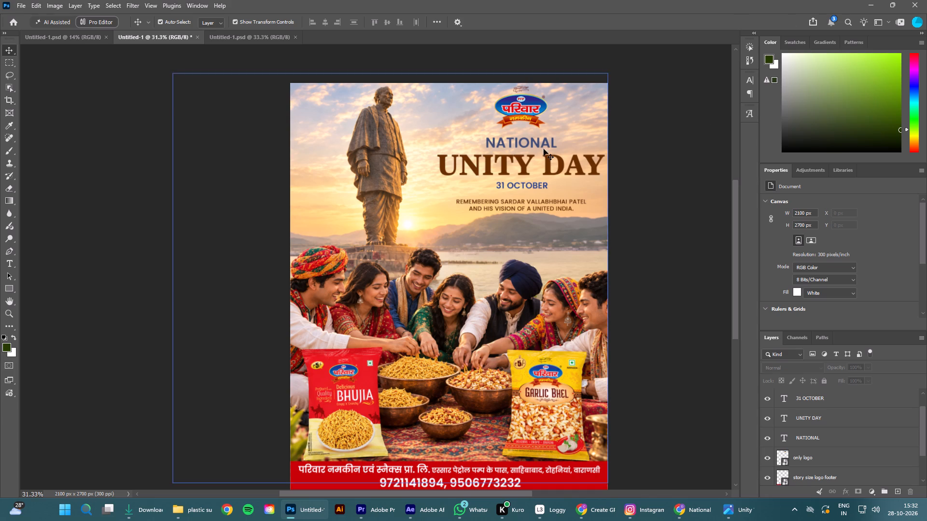
# Even out the heading spacing by lowering 31 OCTOBER a little further and nudging UNITY DAY down slightly.
pyautogui.click(520, 142)
pyautogui.click(667, 164)
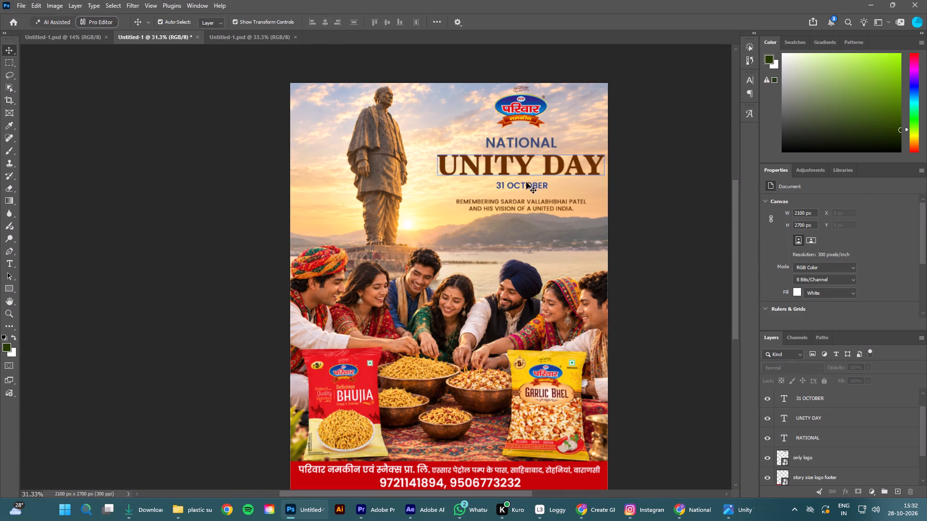
pyautogui.click(520, 183)
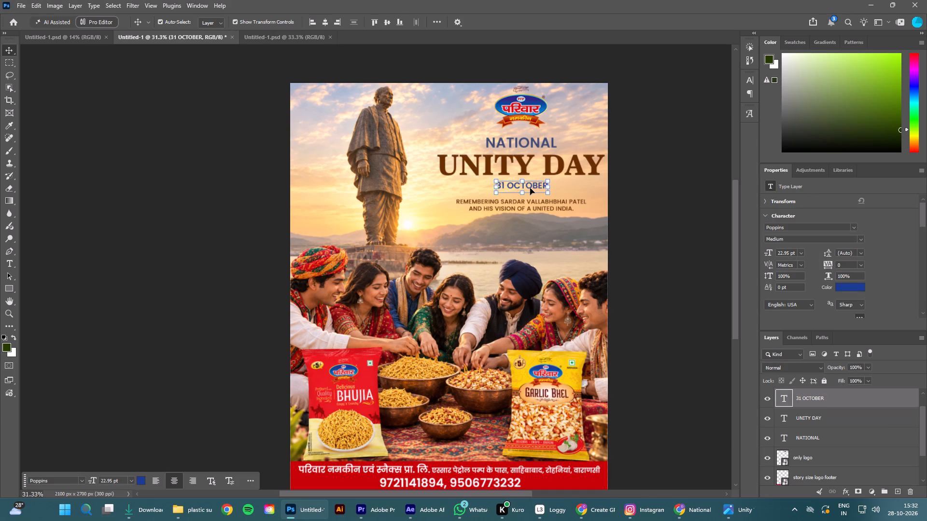
pyautogui.click(530, 188)
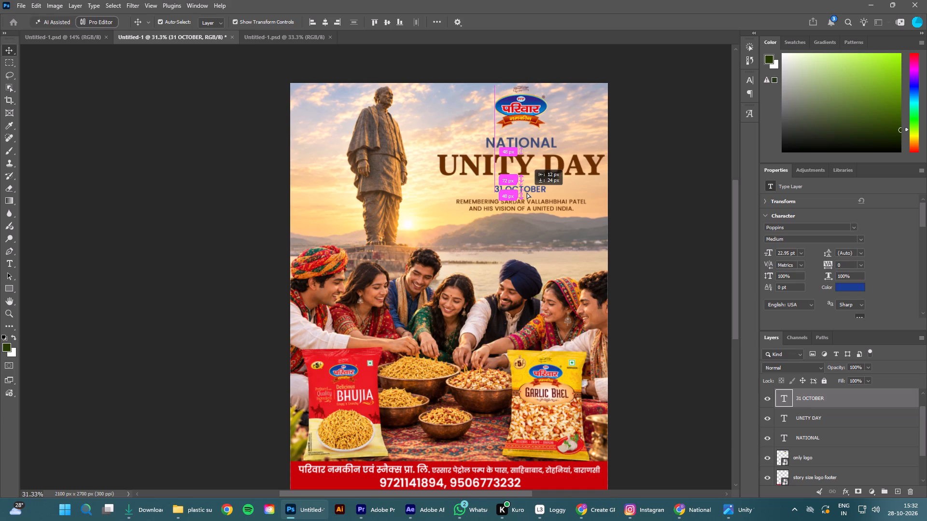
pyautogui.click(674, 186)
pyautogui.click(524, 167)
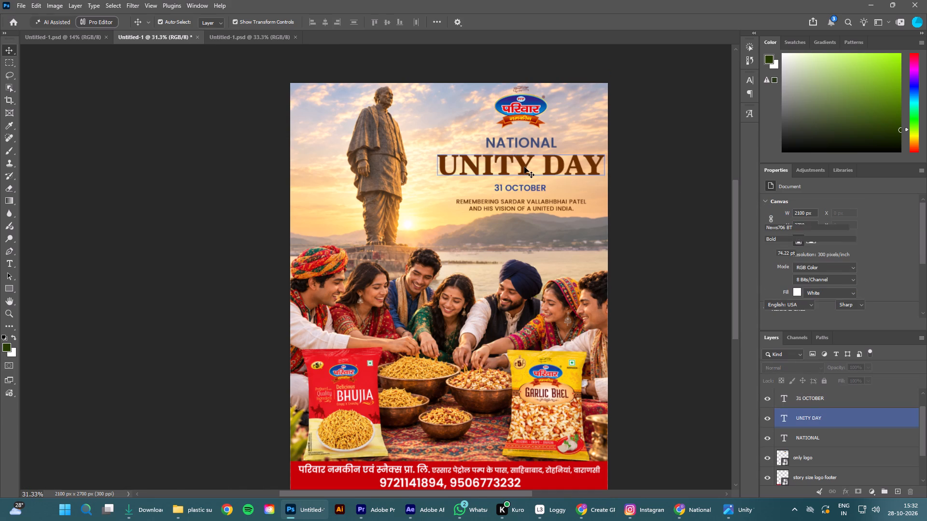
pyautogui.press('Down')
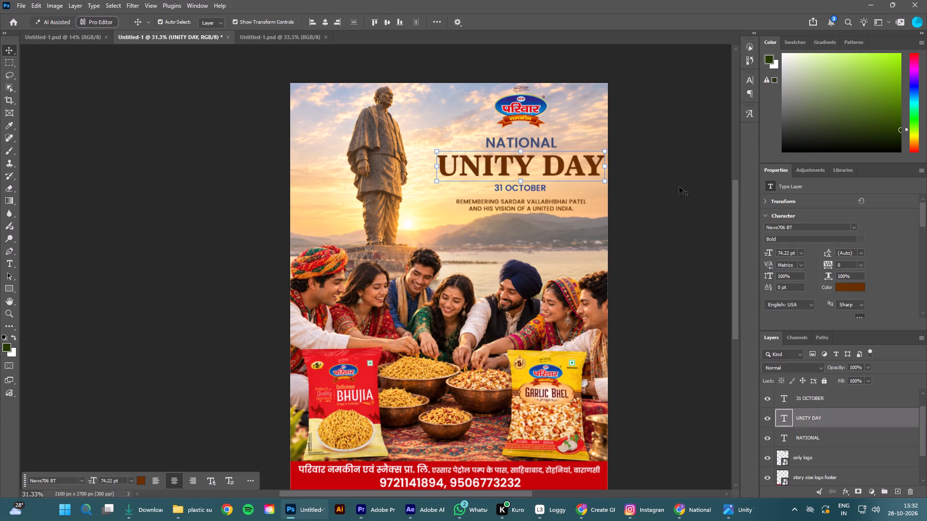
pyautogui.click(679, 187)
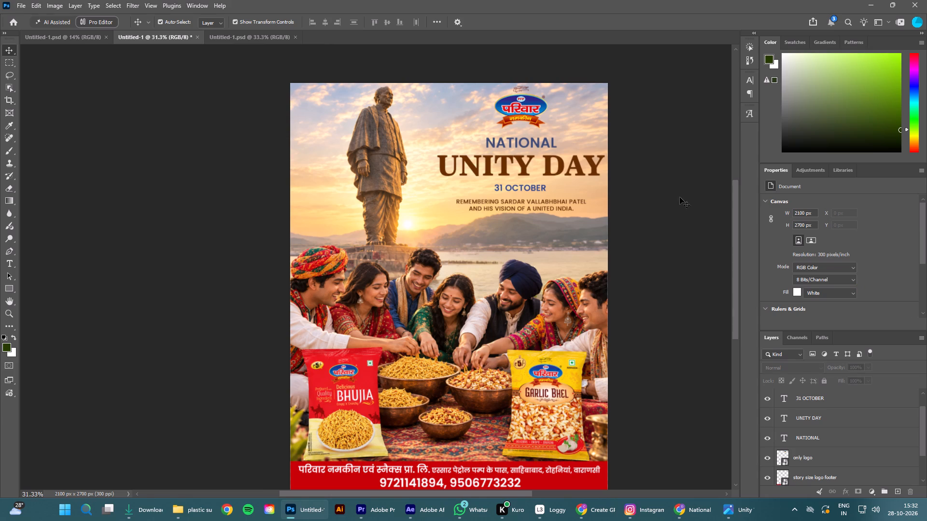
# Add a new empty layer directly above the "Remove tool edits" background image layer.
pyautogui.scroll(-14, 828, 403)
pyautogui.click(827, 460)
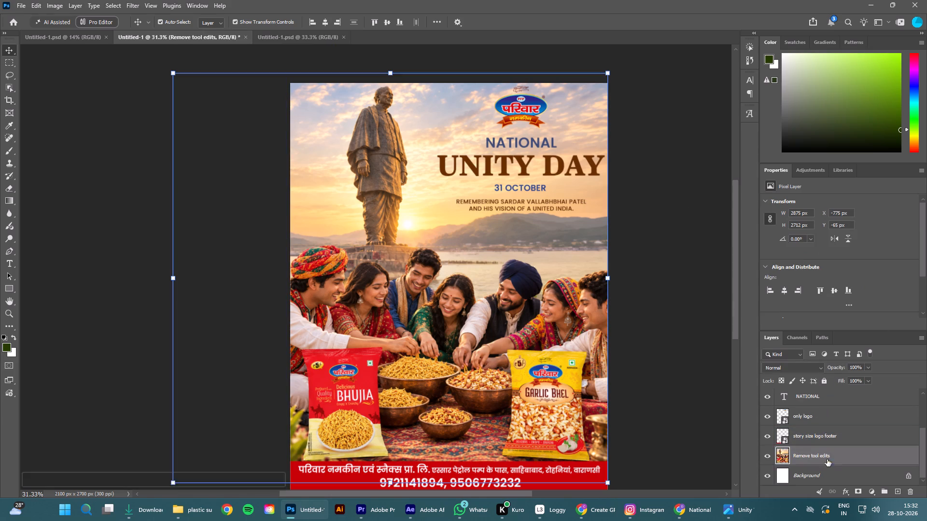
pyautogui.click(899, 492)
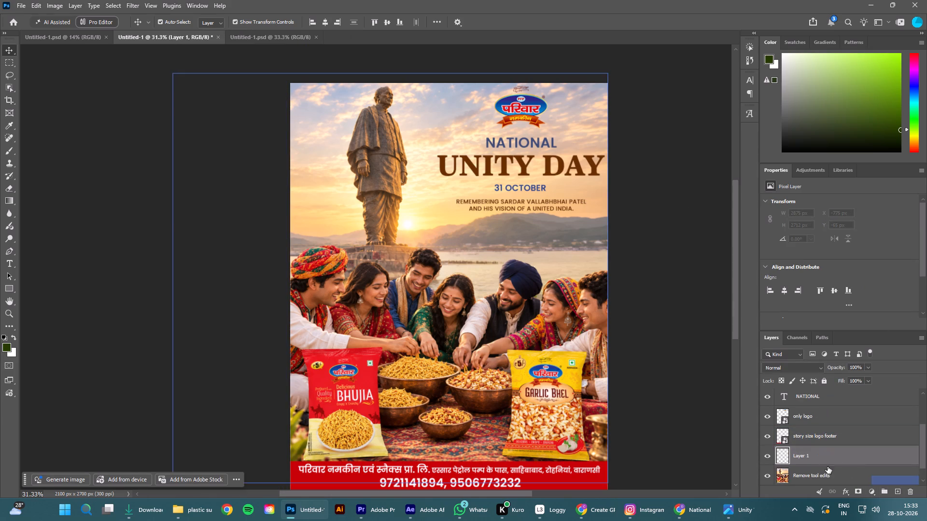
pyautogui.click(818, 466)
pyautogui.click(818, 460)
# On the new layer, paint a soft white glow over the sky behind the logo and headline with a 1300 px brush at 33% opacity.
pyautogui.press('b')
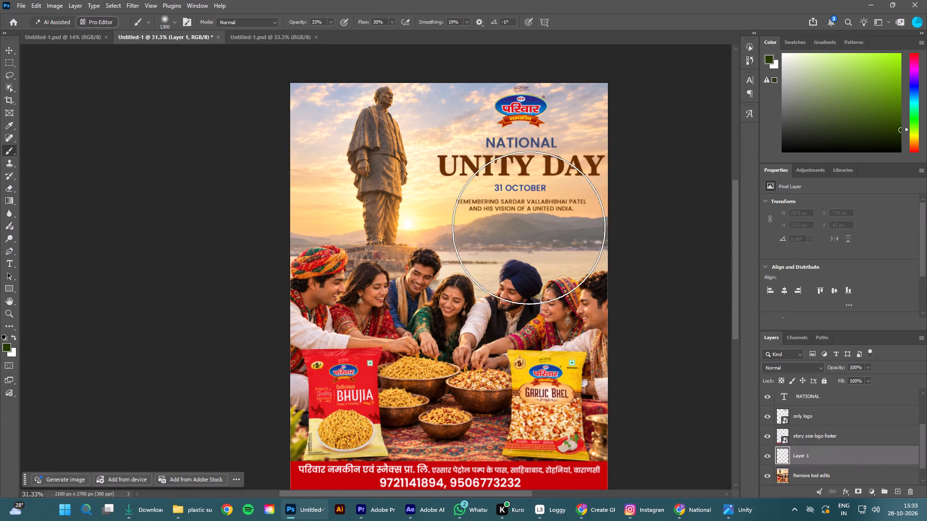
pyautogui.press('x')
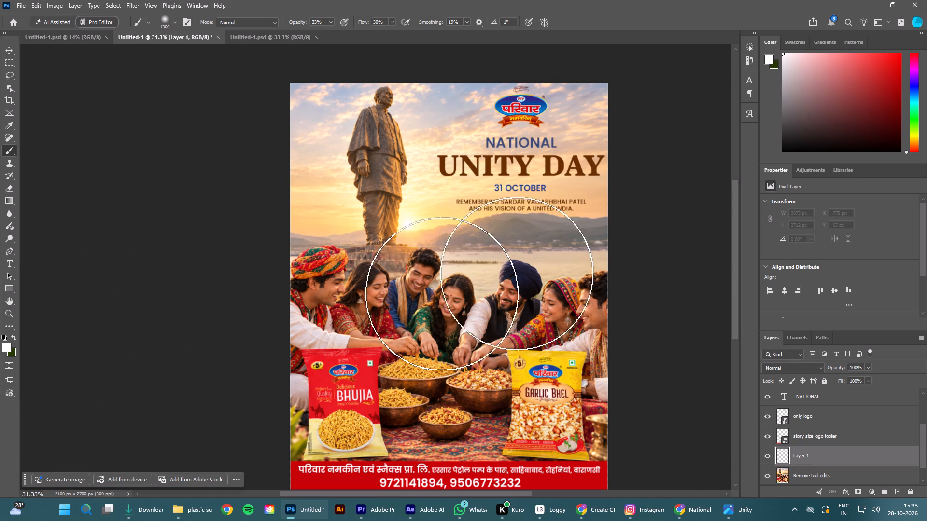
pyautogui.scroll(3, 602, 131)
pyautogui.moveTo(602, 120); pyautogui.dragTo(620, 165)
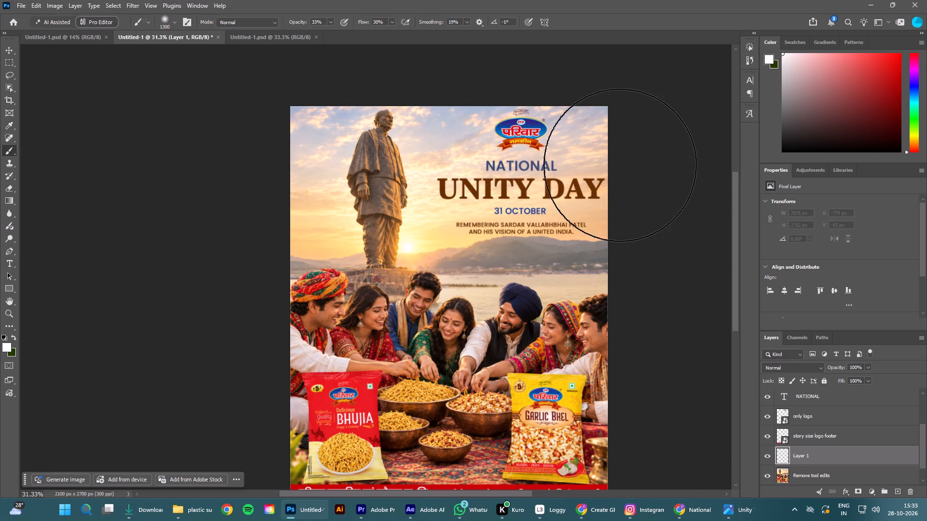
pyautogui.moveTo(620, 165); pyautogui.dragTo(597, 119)
pyautogui.moveTo(545, 114); pyautogui.dragTo(567, 144)
pyautogui.moveTo(521, 104); pyautogui.dragTo(506, 167)
pyautogui.moveTo(519, 136); pyautogui.dragTo(522, 158)
pyautogui.moveTo(534, 135); pyautogui.dragTo(540, 146)
pyautogui.moveTo(537, 137); pyautogui.dragTo(530, 161)
pyautogui.moveTo(525, 150); pyautogui.dragTo(521, 165)
pyautogui.moveTo(524, 149); pyautogui.dragTo(525, 167)
pyautogui.moveTo(518, 140); pyautogui.dragTo(524, 160)
pyautogui.moveTo(506, 129); pyautogui.dragTo(523, 154)
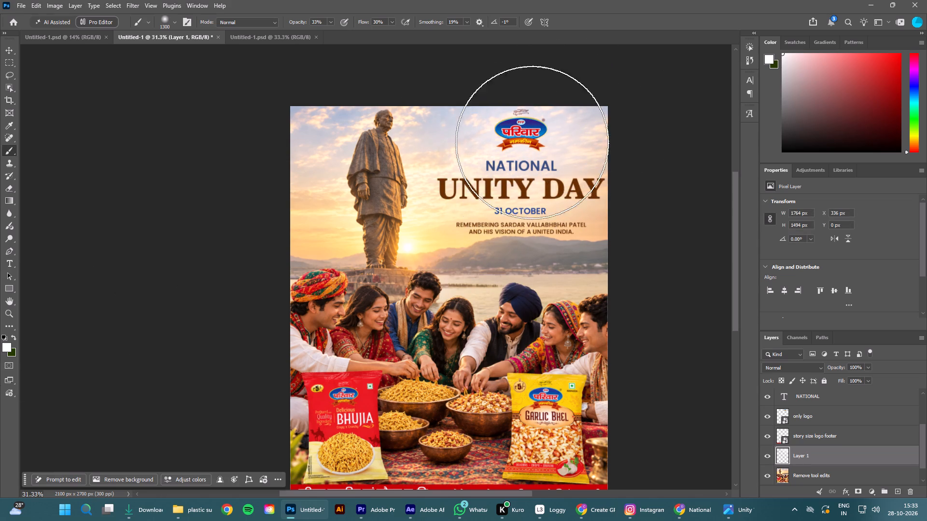
# Build up the white glow with more brush strokes across the sky around the heading and along the poster's right edge.
pyautogui.moveTo(480, 115); pyautogui.dragTo(508, 156)
pyautogui.moveTo(503, 121); pyautogui.dragTo(577, 163)
pyautogui.moveTo(576, 122); pyautogui.dragTo(655, 249)
pyautogui.moveTo(632, 165); pyautogui.dragTo(689, 257)
pyautogui.moveTo(595, 105); pyautogui.dragTo(617, 169)
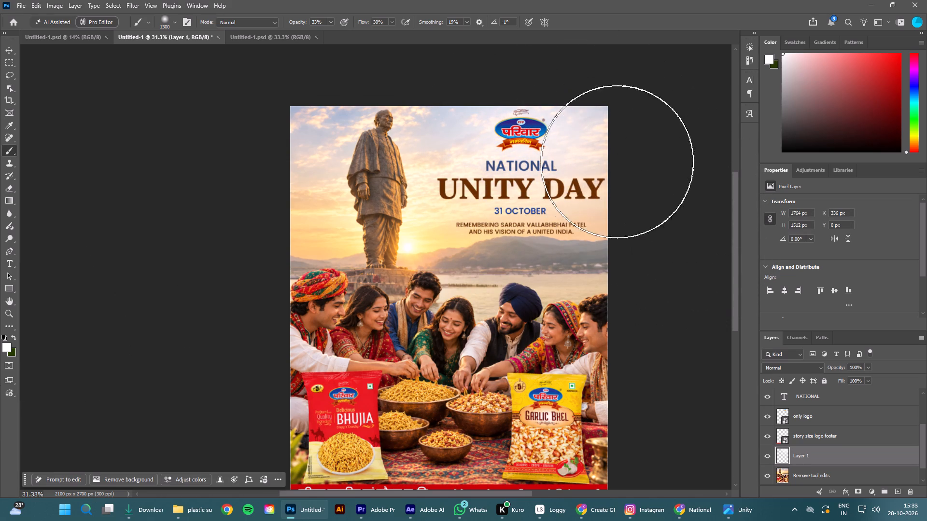
pyautogui.moveTo(608, 146); pyautogui.dragTo(634, 213)
pyautogui.moveTo(625, 173); pyautogui.dragTo(642, 206)
pyautogui.moveTo(549, 125); pyautogui.dragTo(426, 161)
pyautogui.scroll(-4, 343, 187)
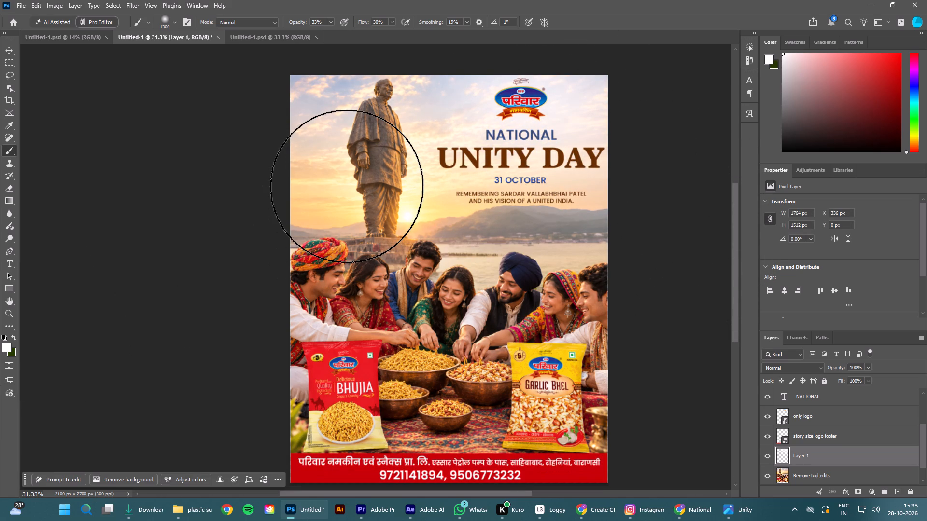
pyautogui.click(13, 49)
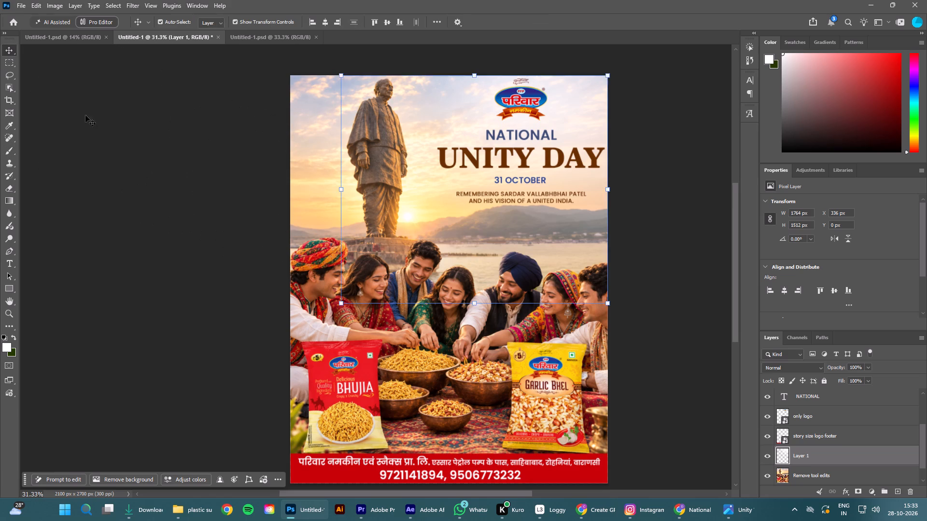
pyautogui.click(109, 134)
# Nudge the Pariwar logo down slightly from the poster's top edge, toward the NATIONAL text.
pyautogui.click(520, 103)
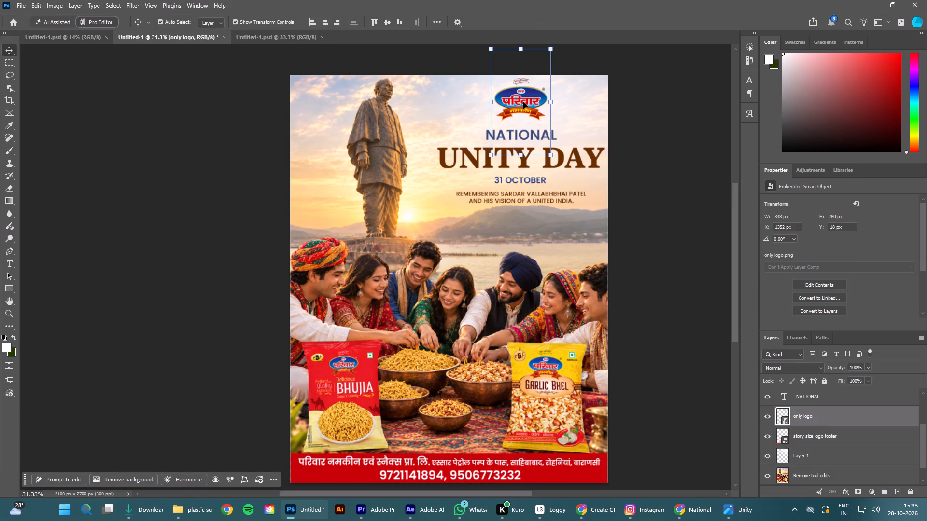
pyautogui.press('Down')
pyautogui.press('Down')
pyautogui.press('Down')
pyautogui.press('Down')
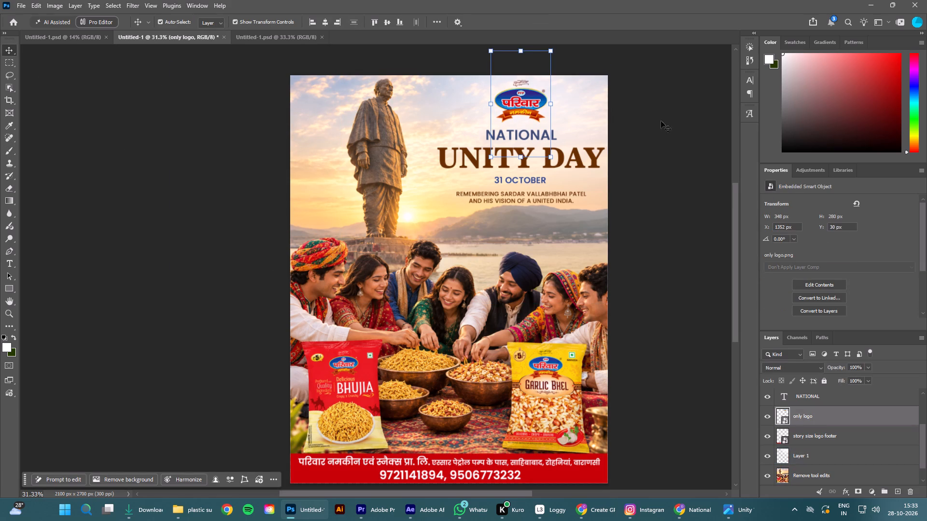
pyautogui.press('Up')
pyautogui.click(671, 123)
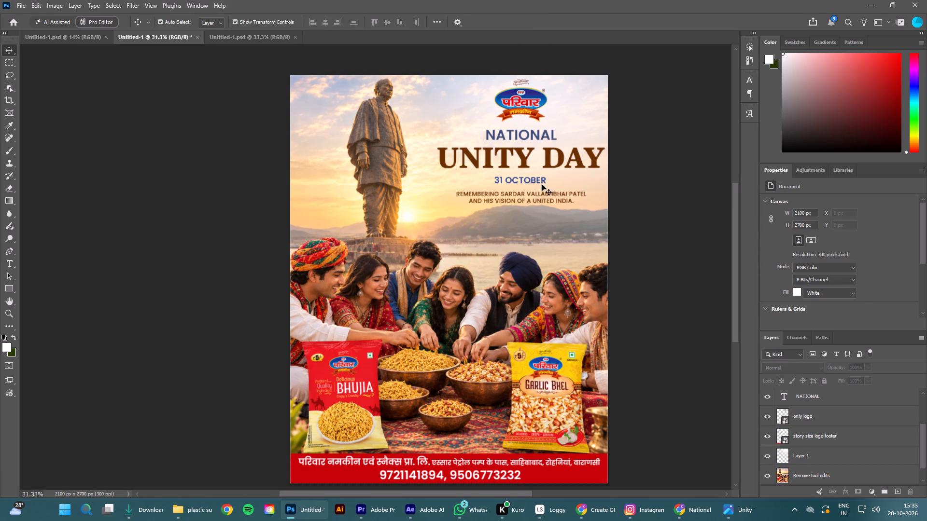
# Nudge the two-line message text up slightly toward 31 OCTOBER.
pyautogui.click(544, 198)
pyautogui.press('Up')
pyautogui.click(674, 175)
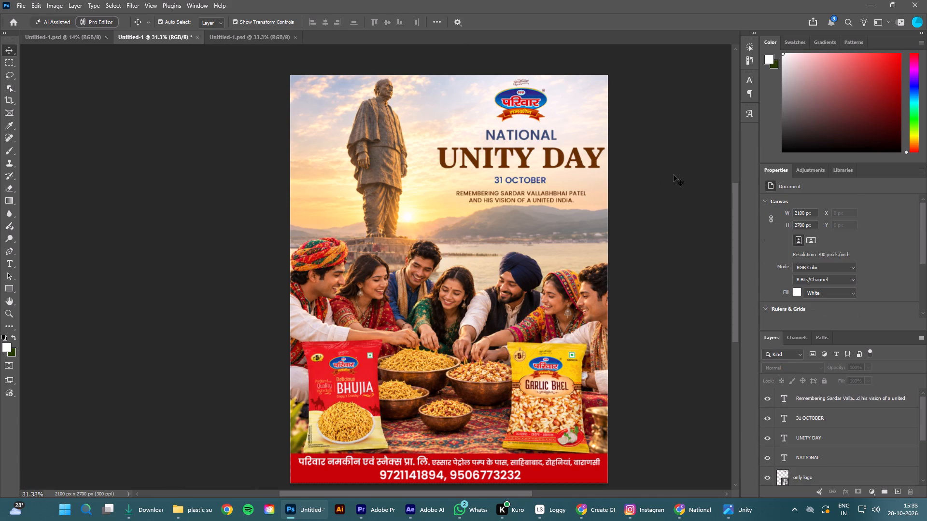
pyautogui.click(678, 154)
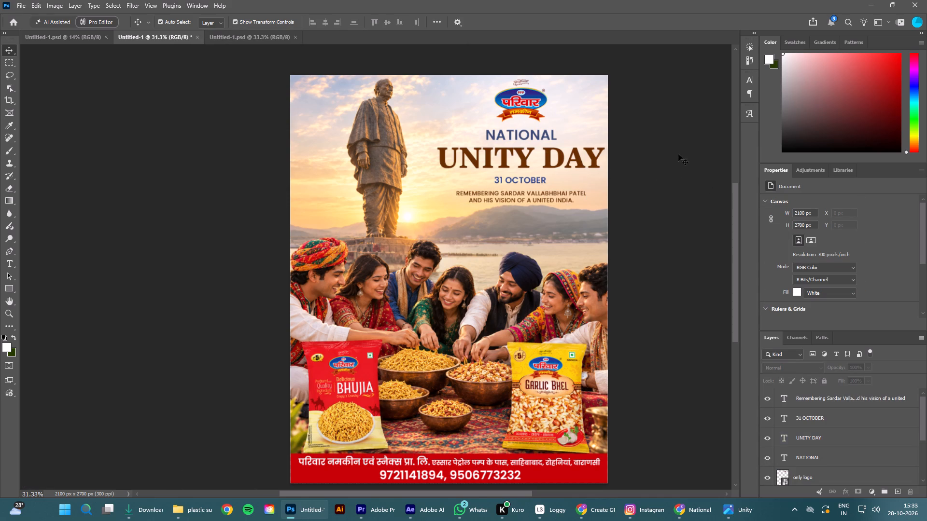
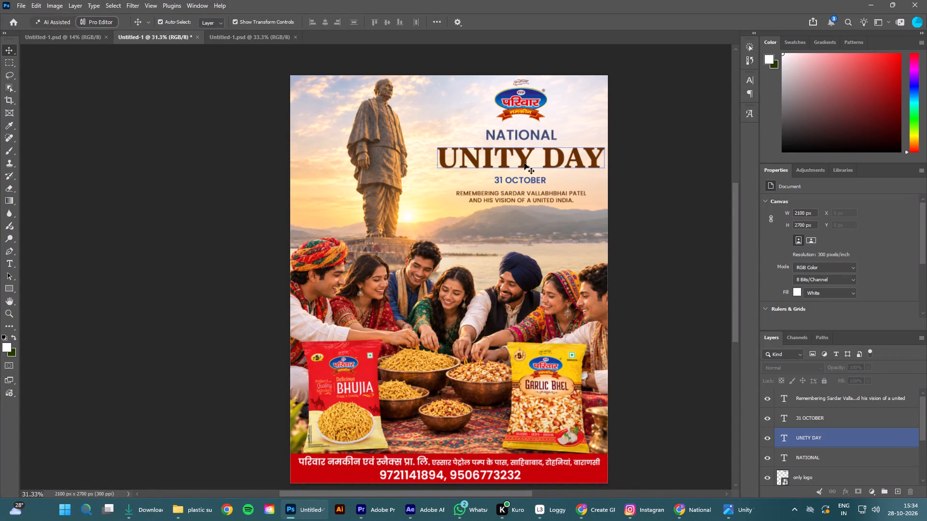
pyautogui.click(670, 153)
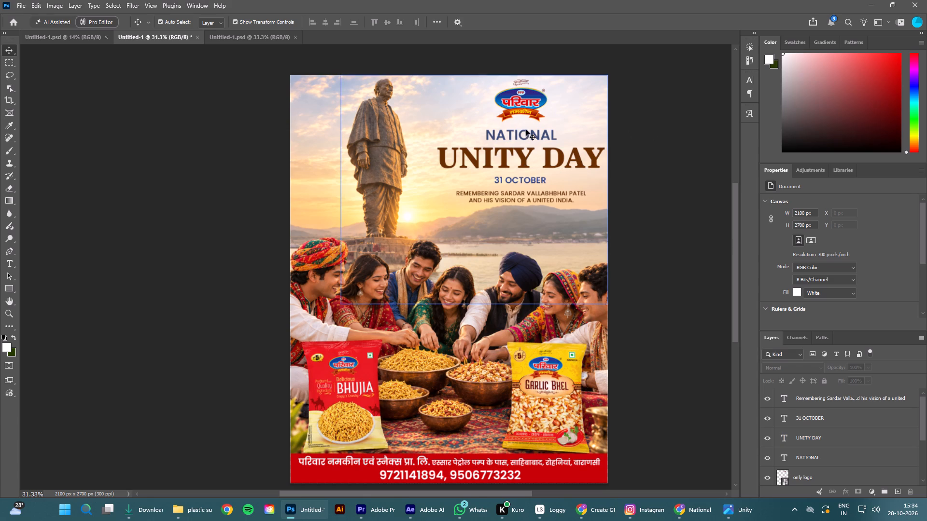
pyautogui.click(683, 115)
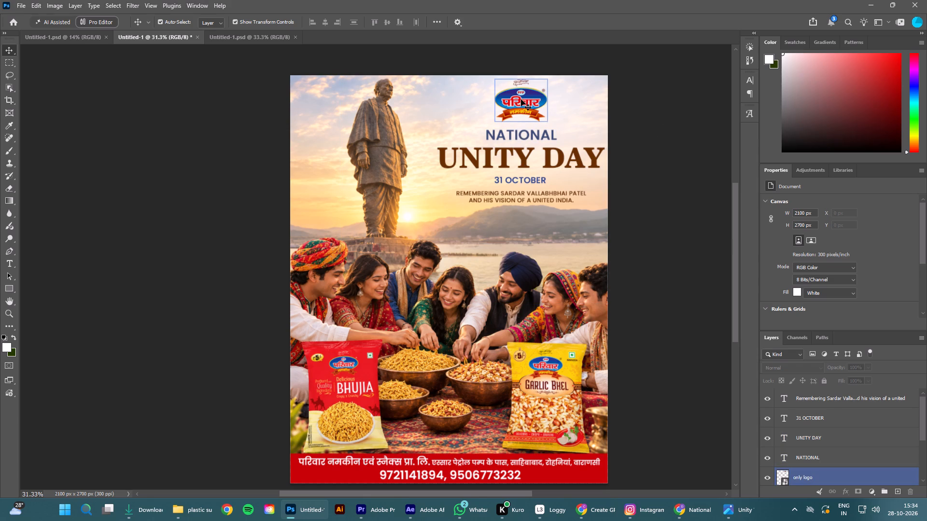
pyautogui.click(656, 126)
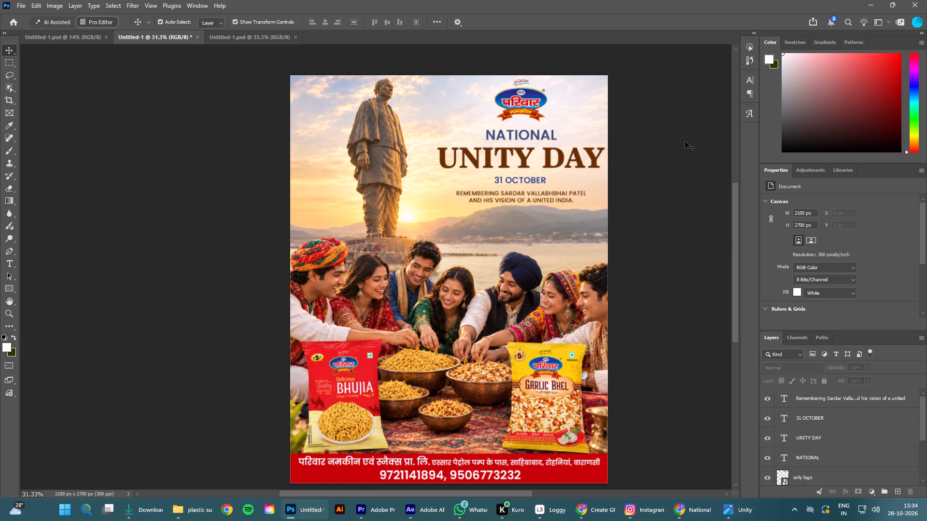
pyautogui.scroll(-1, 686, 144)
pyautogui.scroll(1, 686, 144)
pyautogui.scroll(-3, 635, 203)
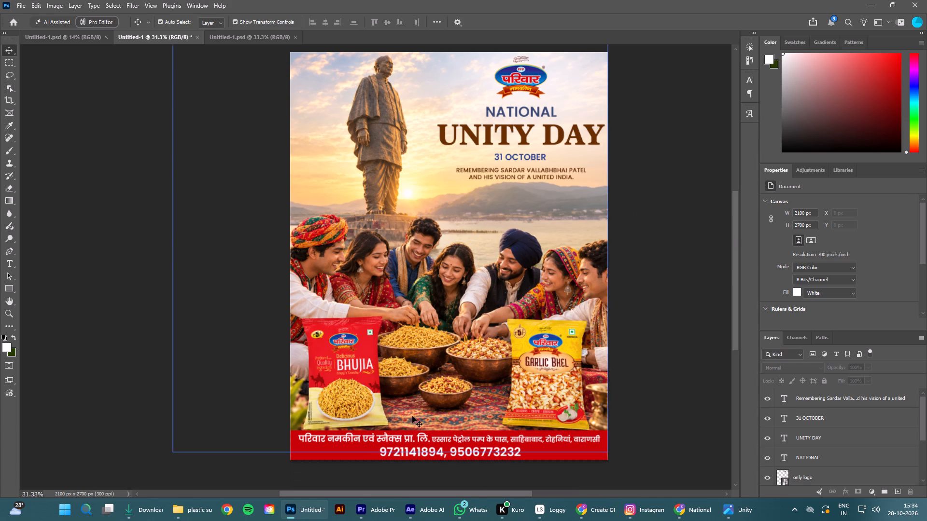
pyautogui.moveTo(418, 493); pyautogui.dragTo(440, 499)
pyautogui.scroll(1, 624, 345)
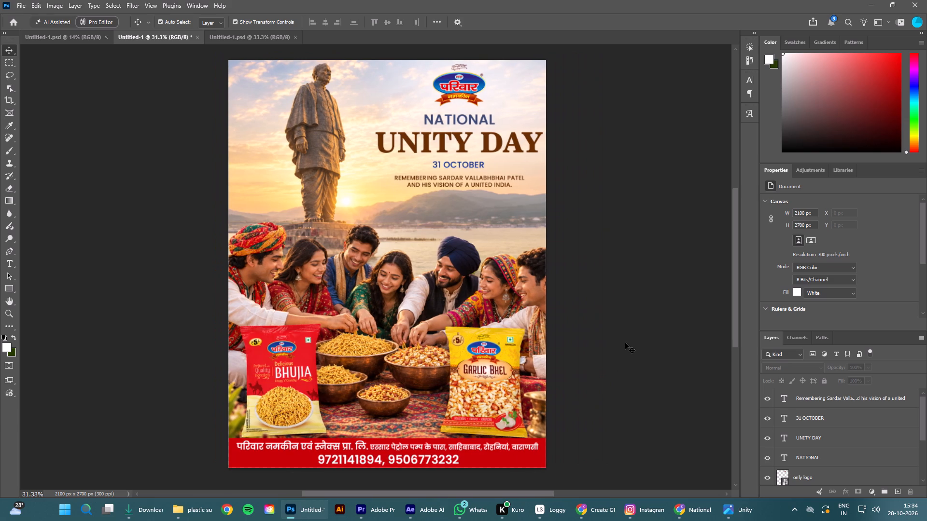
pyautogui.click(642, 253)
# Open the Camera Raw Filter on the background photo layer.
pyautogui.click(519, 264)
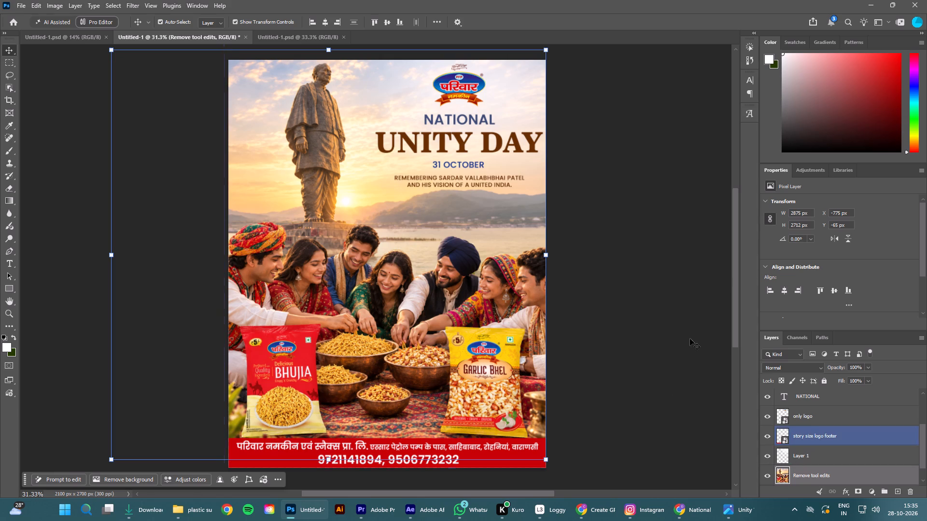
pyautogui.click(134, 4)
pyautogui.click(187, 76)
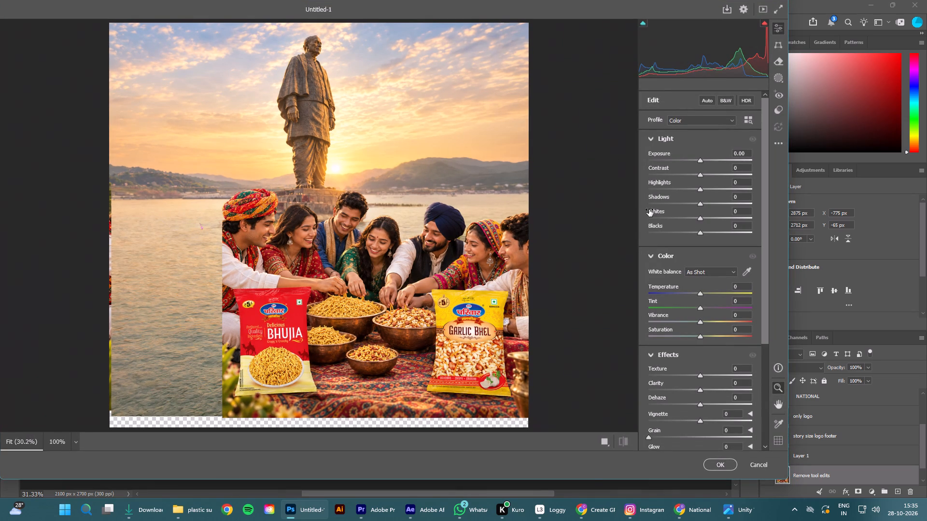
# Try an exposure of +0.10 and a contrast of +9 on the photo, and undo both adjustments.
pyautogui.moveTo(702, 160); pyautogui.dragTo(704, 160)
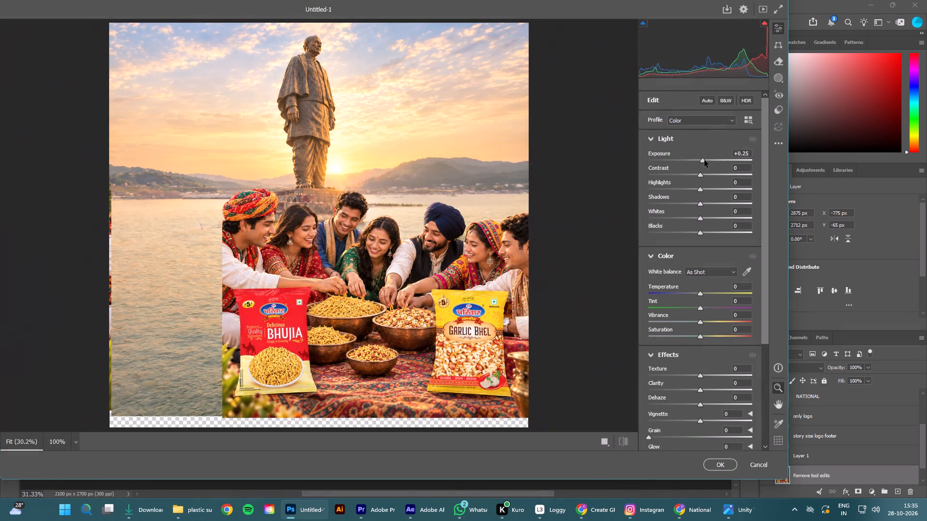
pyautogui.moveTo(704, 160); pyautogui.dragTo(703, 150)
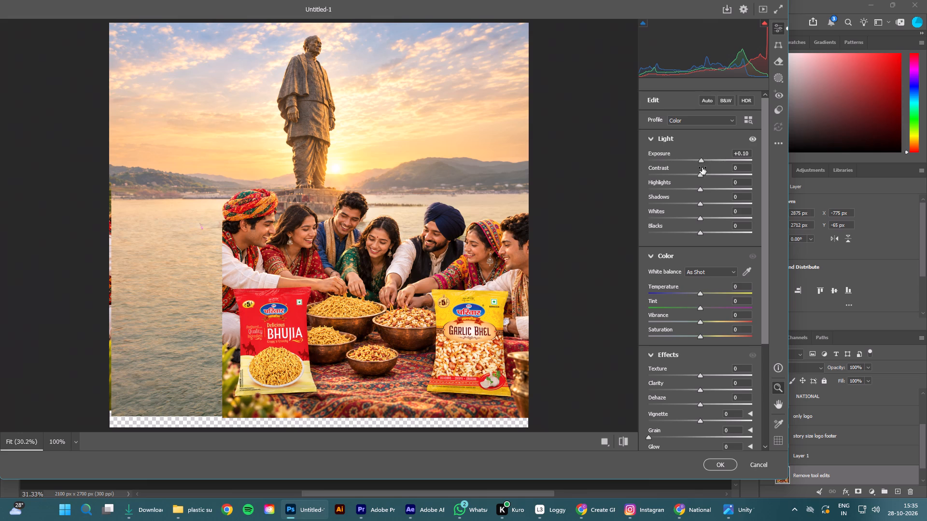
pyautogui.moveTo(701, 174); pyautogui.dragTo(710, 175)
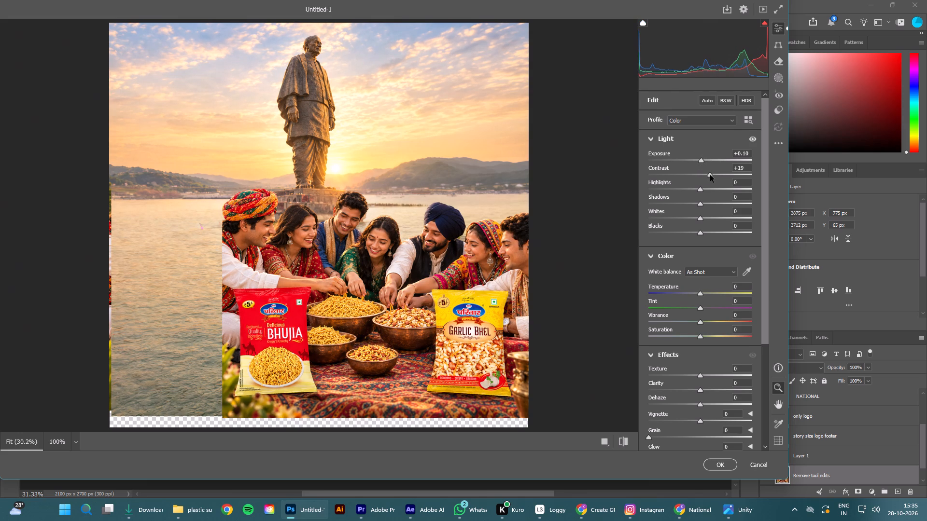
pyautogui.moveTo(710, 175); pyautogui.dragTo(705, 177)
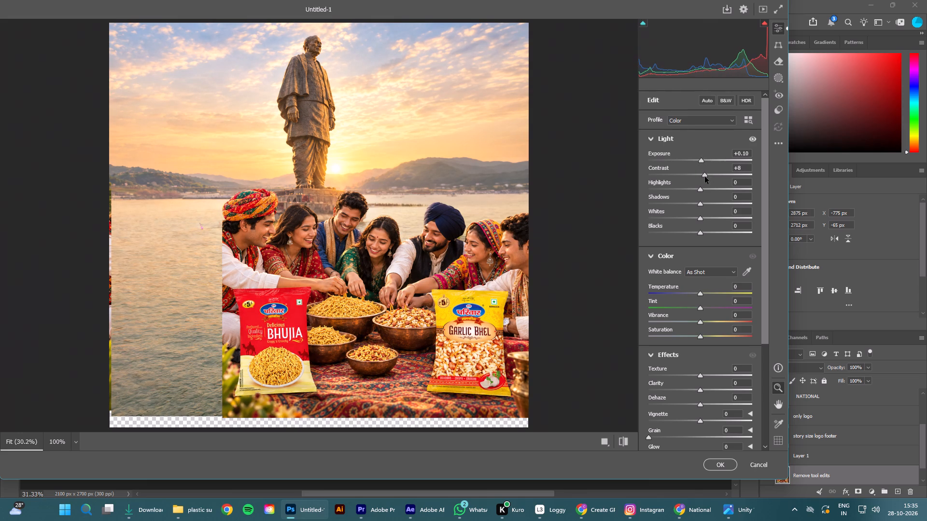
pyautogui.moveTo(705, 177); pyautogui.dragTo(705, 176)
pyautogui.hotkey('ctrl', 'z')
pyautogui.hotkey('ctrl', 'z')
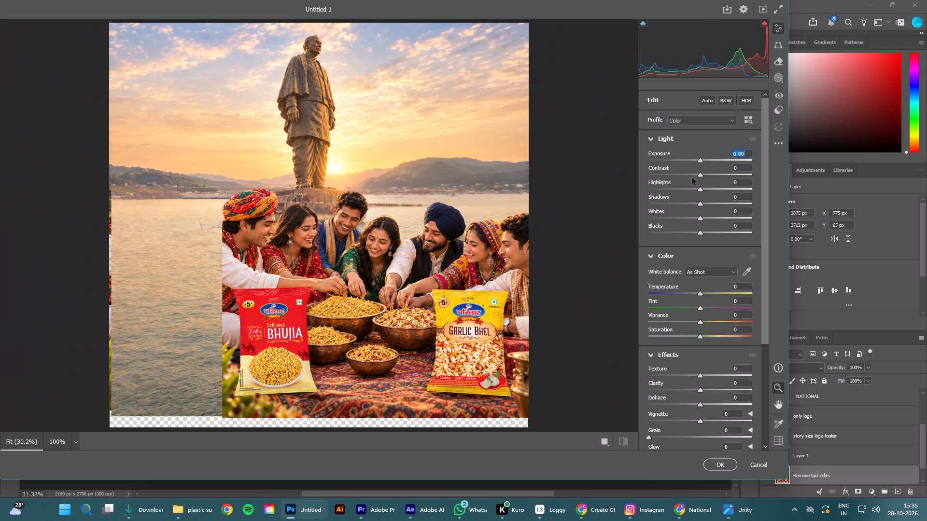
# Set the photo's effects to vignette -3 and dehaze, clarity and texture +10 each.
pyautogui.click(700, 420)
pyautogui.moveTo(701, 405); pyautogui.dragTo(702, 406)
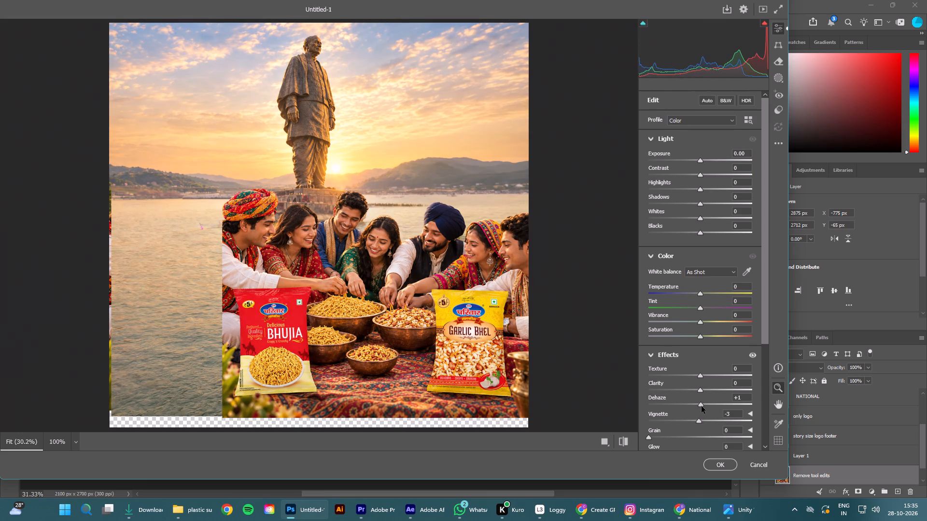
pyautogui.moveTo(702, 406); pyautogui.dragTo(706, 407)
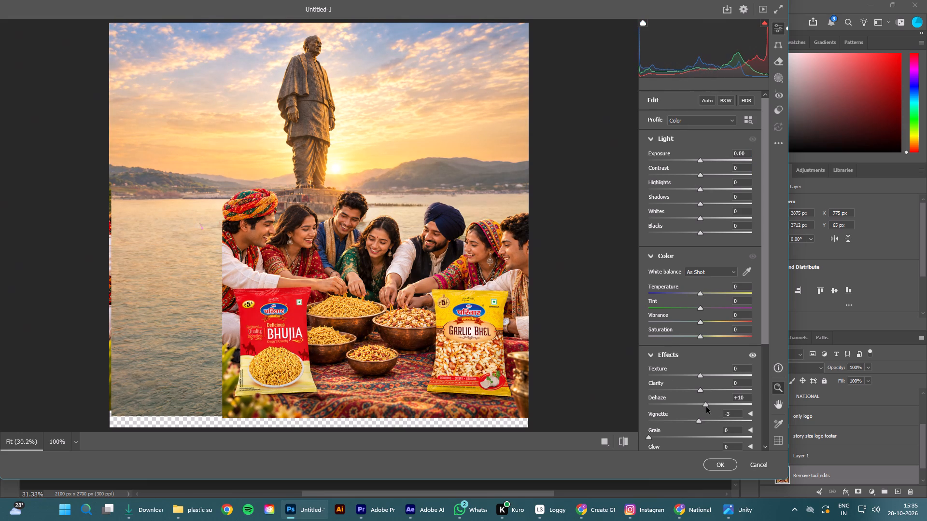
pyautogui.moveTo(706, 407); pyautogui.dragTo(706, 407)
pyautogui.moveTo(700, 390); pyautogui.dragTo(705, 392)
pyautogui.moveTo(702, 376); pyautogui.dragTo(706, 378)
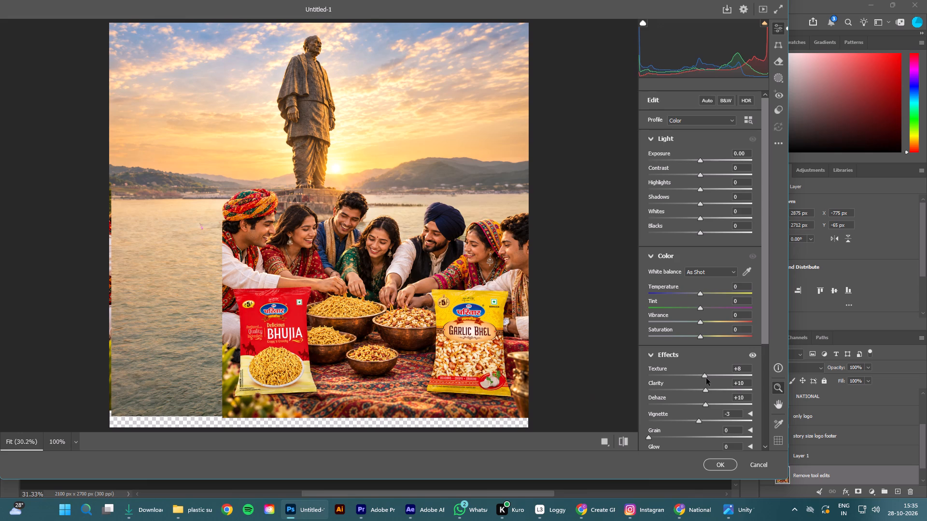
pyautogui.moveTo(706, 378); pyautogui.dragTo(707, 378)
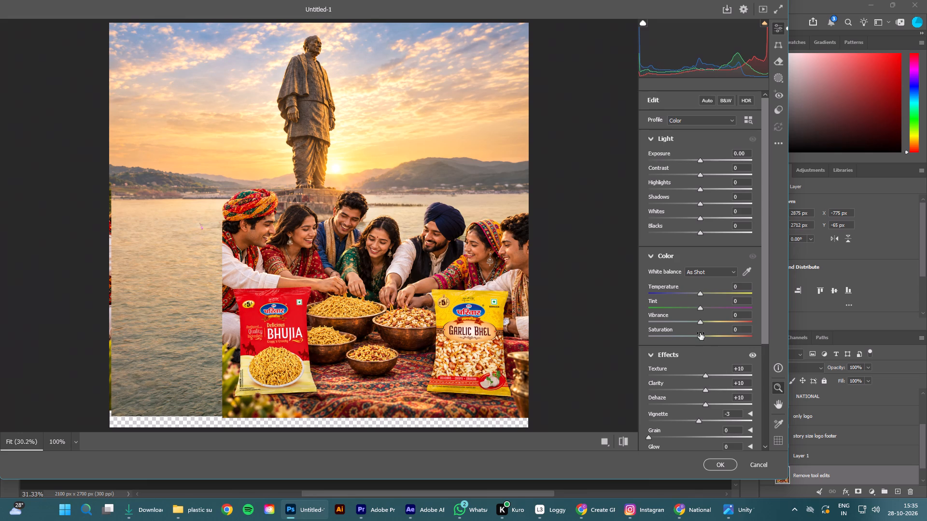
# Set the photo's saturation to +5, contrast to +3 and exposure to +0.05, and apply the filter to the poster.
pyautogui.click(702, 337)
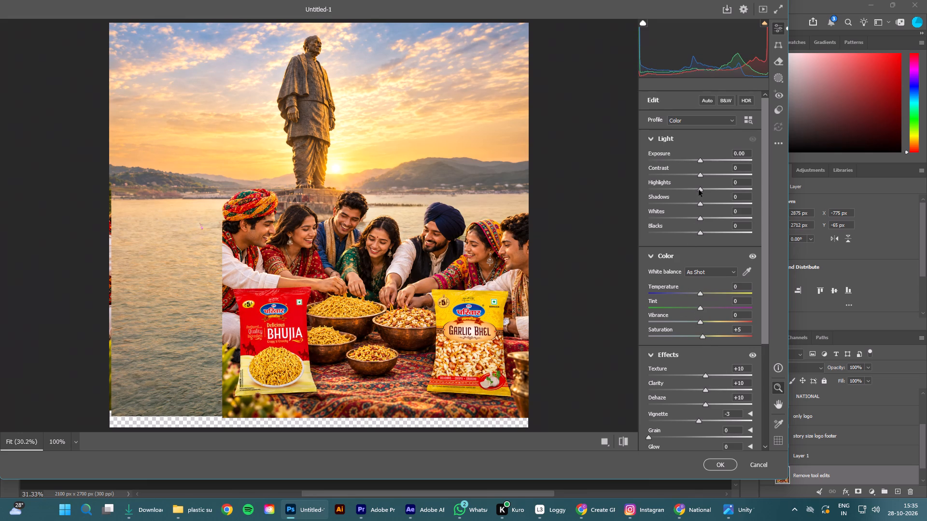
pyautogui.click(702, 175)
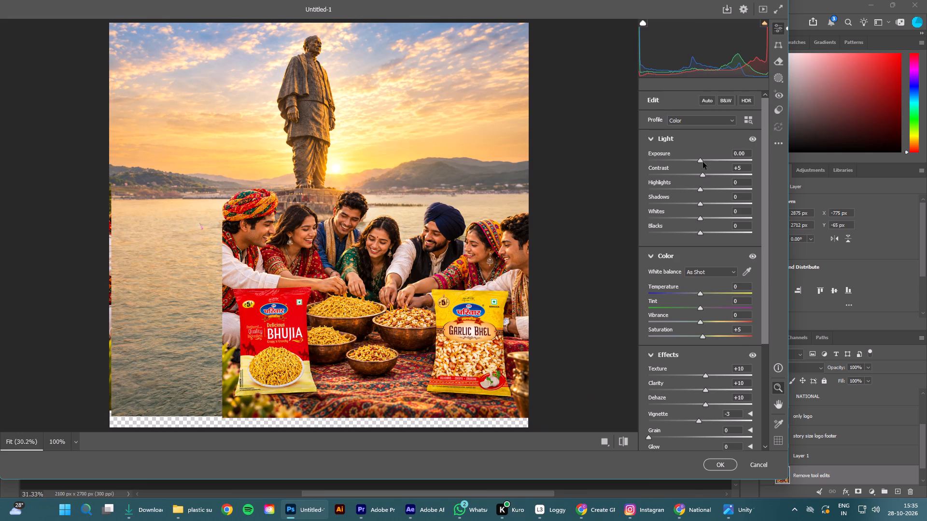
pyautogui.click(702, 176)
pyautogui.click(701, 159)
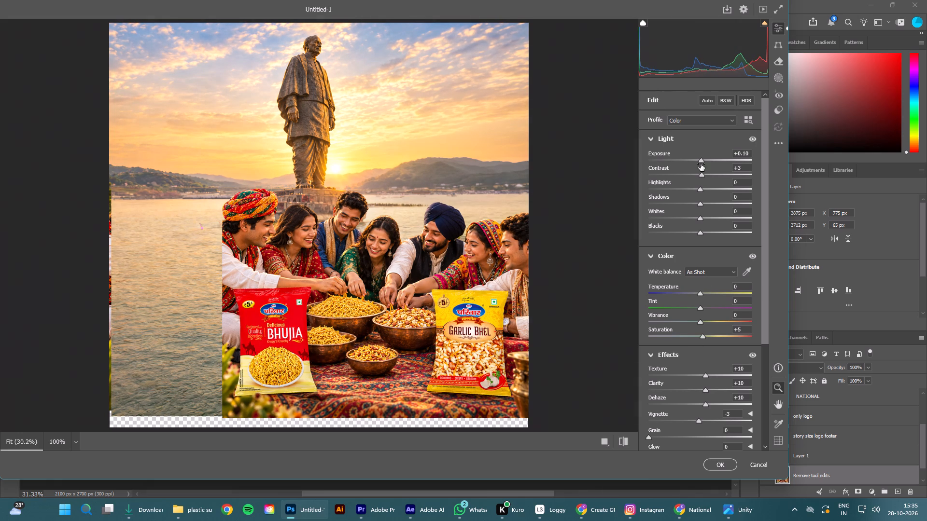
pyautogui.click(702, 162)
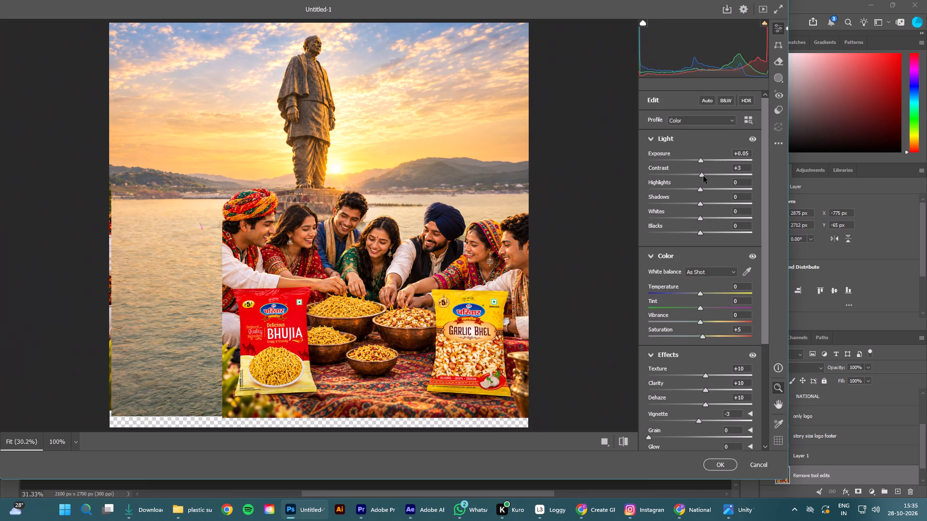
pyautogui.click(703, 176)
pyautogui.click(719, 465)
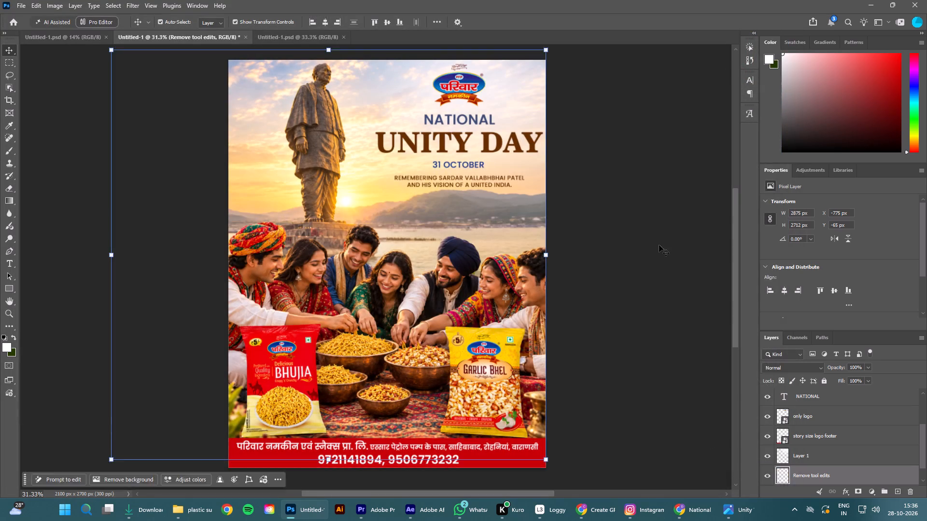
pyautogui.click(659, 243)
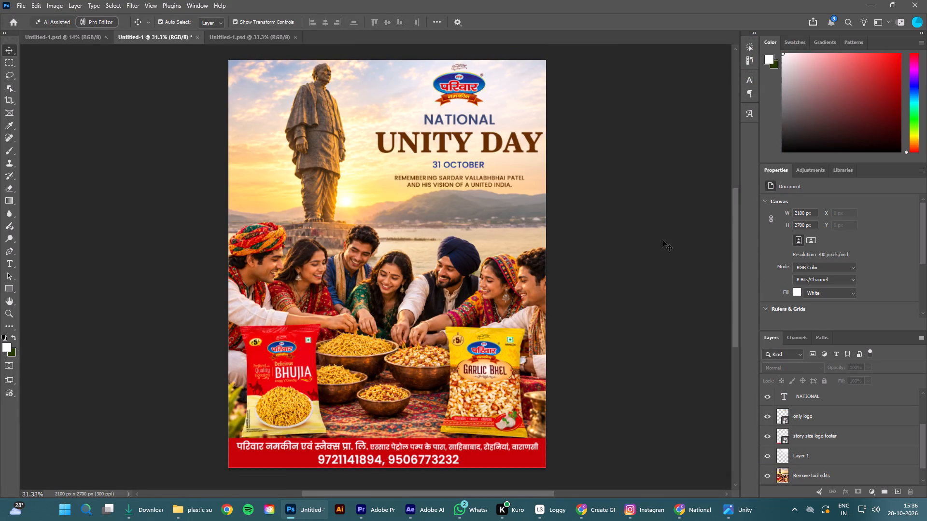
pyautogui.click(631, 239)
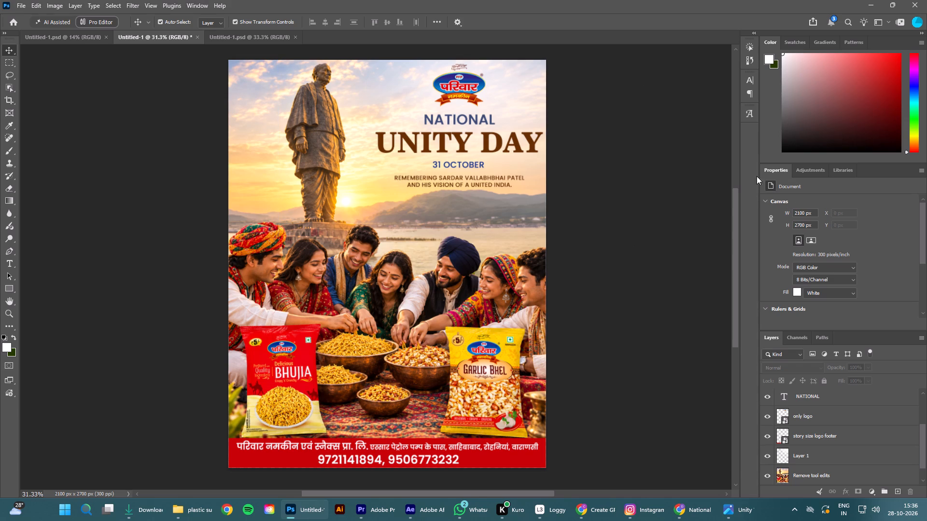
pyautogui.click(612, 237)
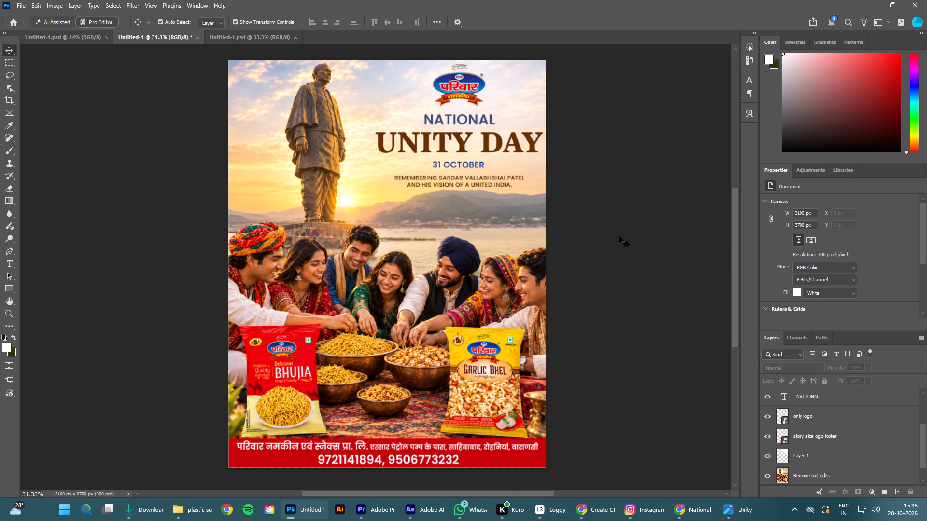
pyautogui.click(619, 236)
# Start saving the poster as a Photoshop file and browse to the pariwar namkeen folder inside vishal work.
pyautogui.hotkey('ctrl', 's')
pyautogui.scroll(12, 14, 148)
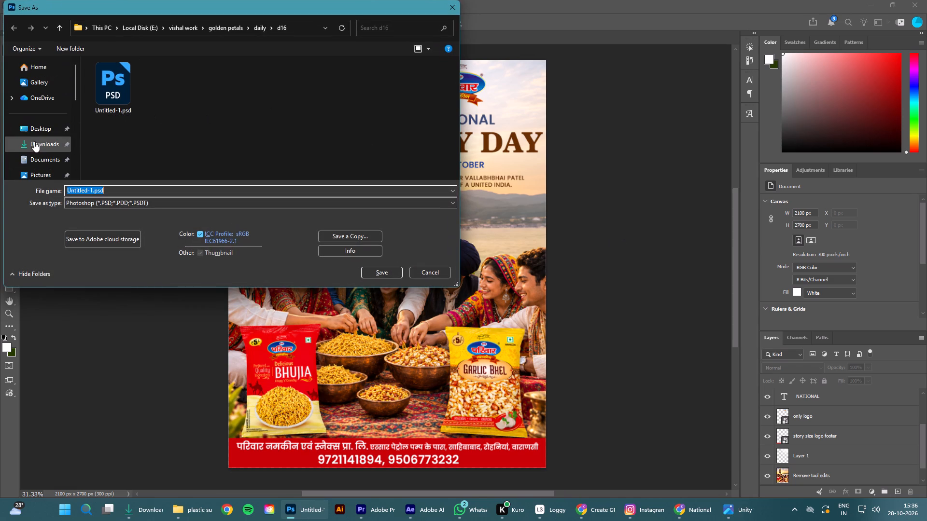
pyautogui.scroll(2, 34, 141)
pyautogui.click(42, 126)
pyautogui.scroll(-20, 367, 141)
pyautogui.scroll(-5, 367, 141)
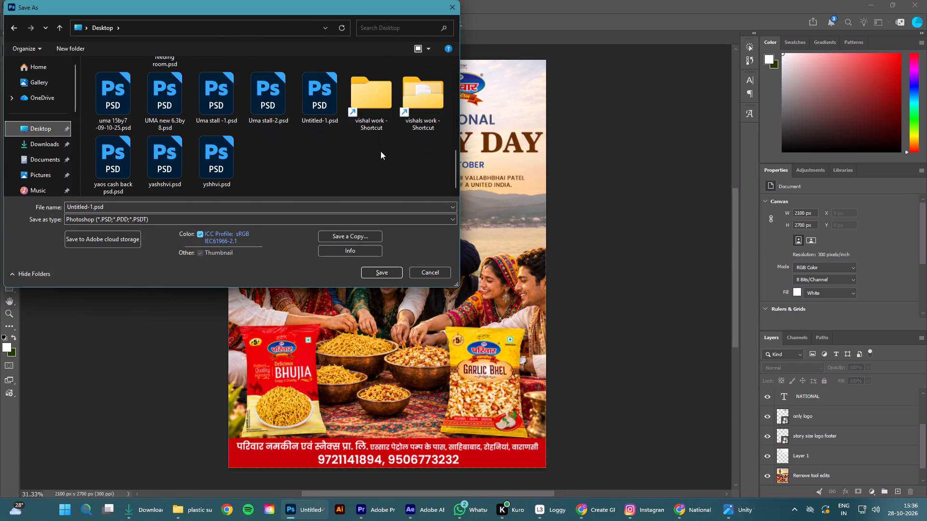
pyautogui.scroll(-3, 380, 151)
pyautogui.doubleClick(417, 102)
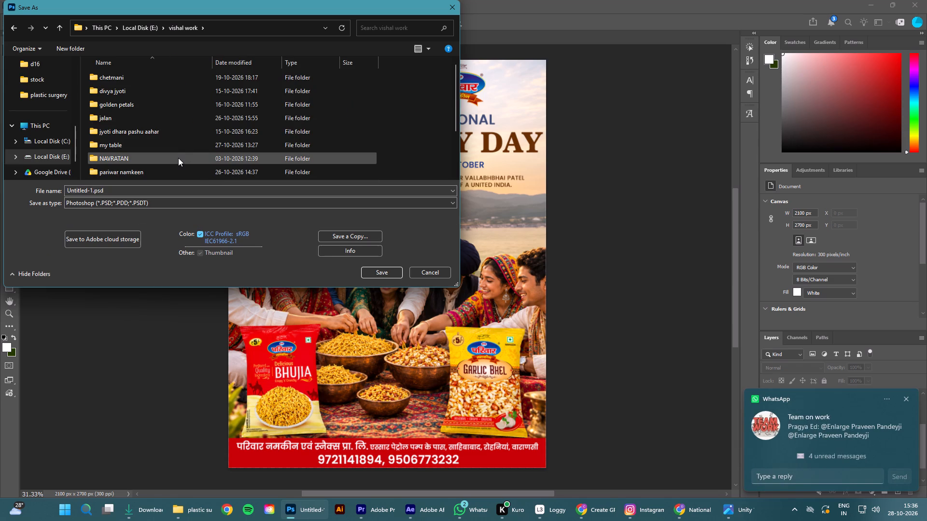
pyautogui.scroll(10, 153, 162)
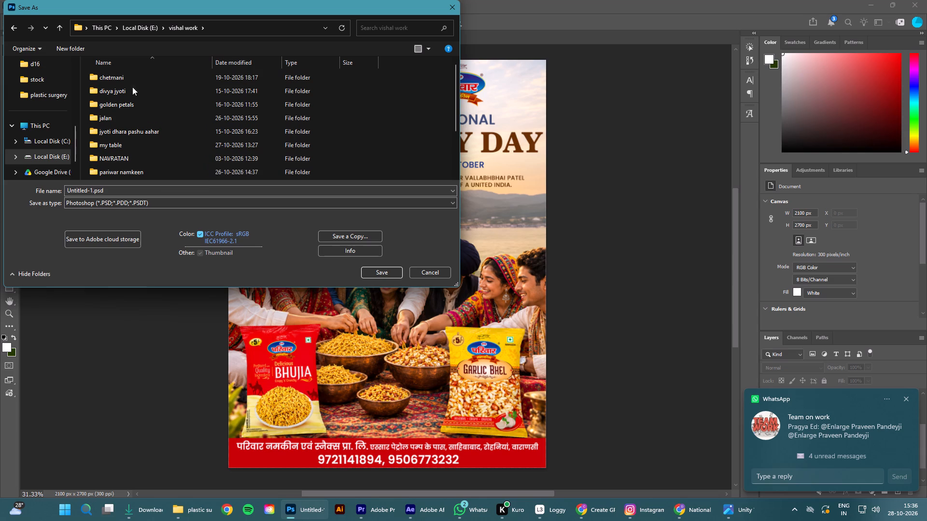
pyautogui.click(409, 117)
pyautogui.doubleClick(158, 172)
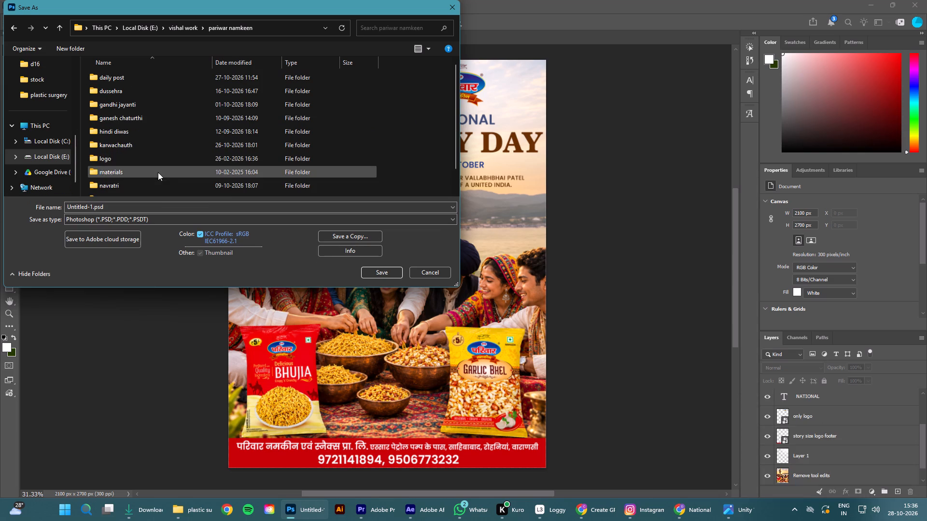
# Create a new folder named "nation unity day" inside pariwar namkeen and open it as the save location.
pyautogui.scroll(-14, 388, 133)
pyautogui.click(408, 112)
pyautogui.rightClick(408, 112)
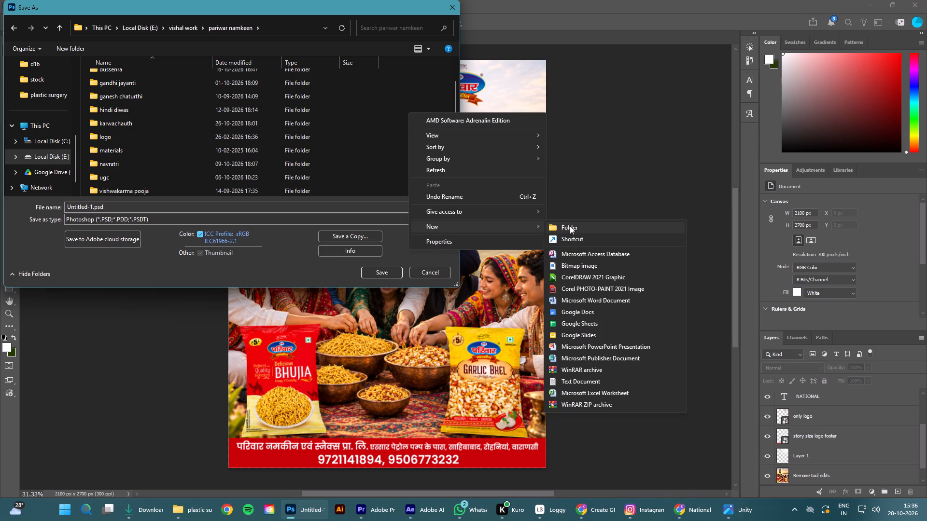
pyautogui.click(570, 226)
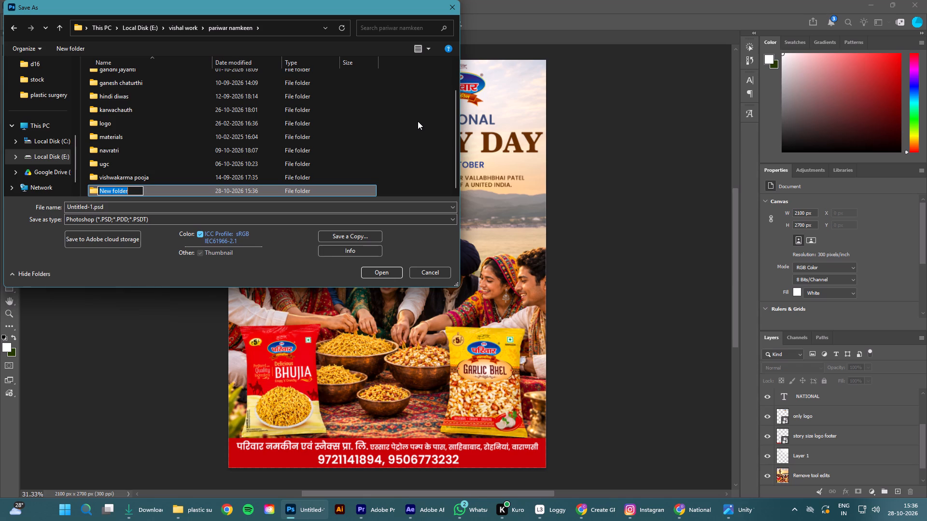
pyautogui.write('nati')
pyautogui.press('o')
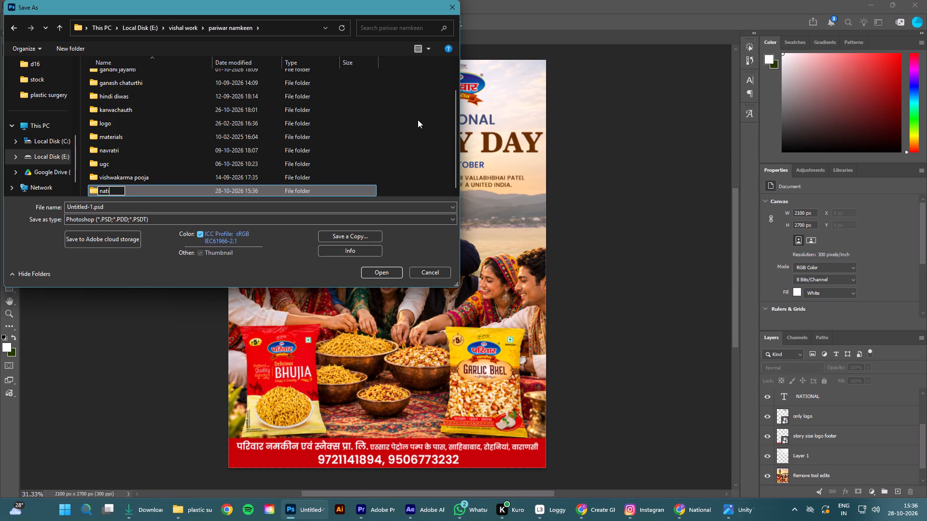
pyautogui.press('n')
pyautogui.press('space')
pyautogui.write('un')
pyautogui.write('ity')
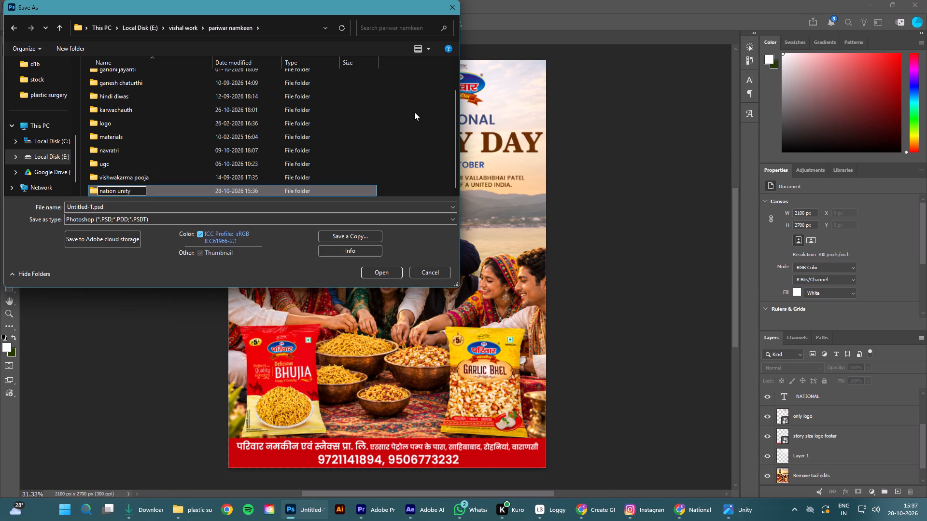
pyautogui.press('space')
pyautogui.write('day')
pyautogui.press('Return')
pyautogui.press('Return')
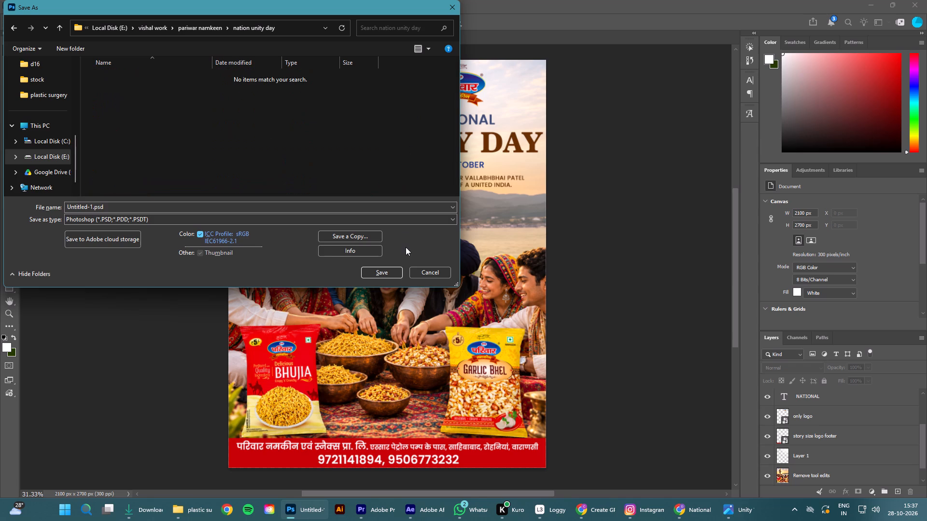
# Save the poster in the nation unity day folder as the Photoshop file Untitled-1.psd.
pyautogui.click(393, 273)
pyautogui.click(615, 202)
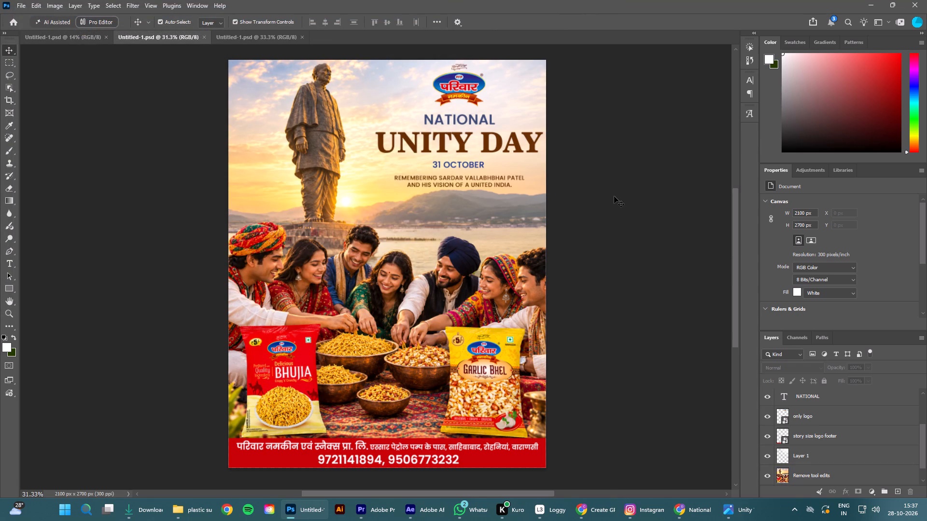
# Save the current state of the National Unity Day poster document.
pyautogui.hotkey('ctrl', 's')
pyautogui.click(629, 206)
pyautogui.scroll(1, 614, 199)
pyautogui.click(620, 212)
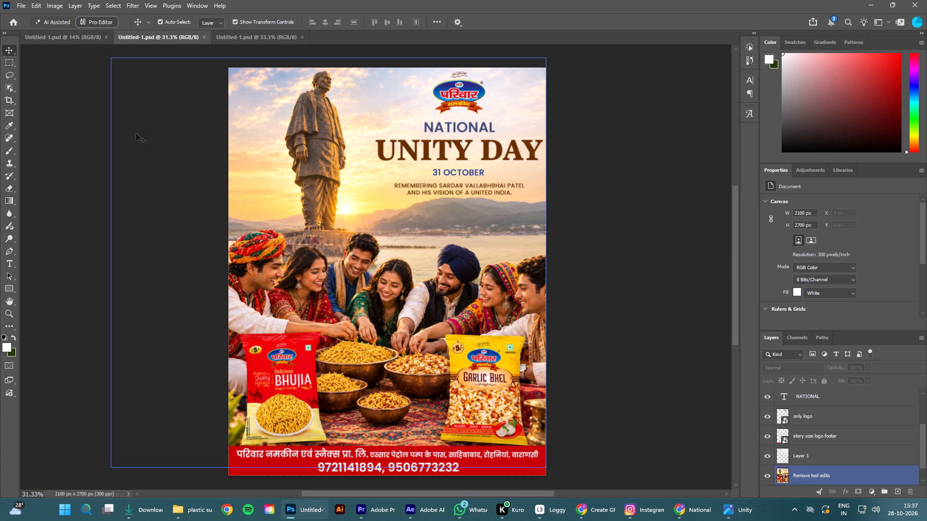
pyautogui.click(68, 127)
# Set up an export of the poster as a JPG at the highest quality, 7.
pyautogui.click(18, 2)
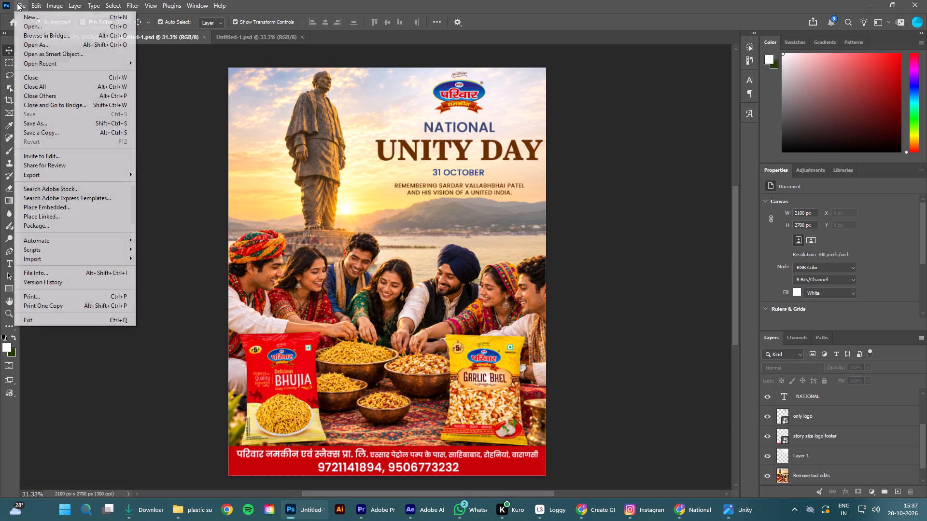
pyautogui.click(180, 184)
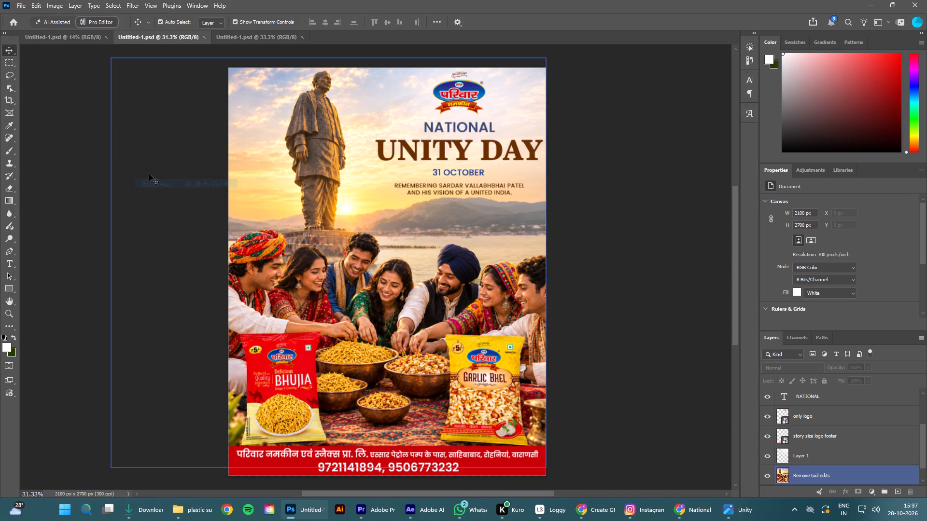
pyautogui.moveTo(715, 100); pyautogui.dragTo(765, 97)
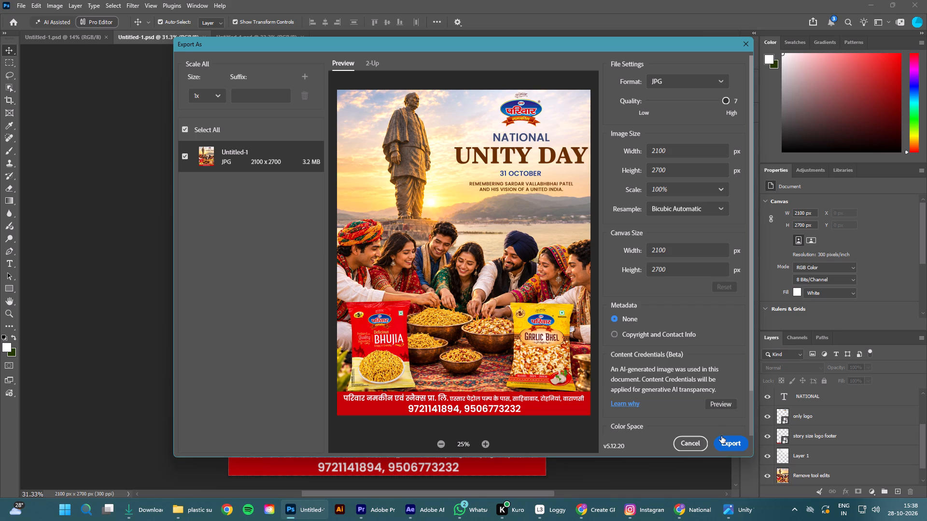
pyautogui.click(728, 443)
# Export the poster as Untitled-1.jpg into the nation unity day folder inside vishal work's pariwar namkeen folder.
pyautogui.scroll(10, 188, 198)
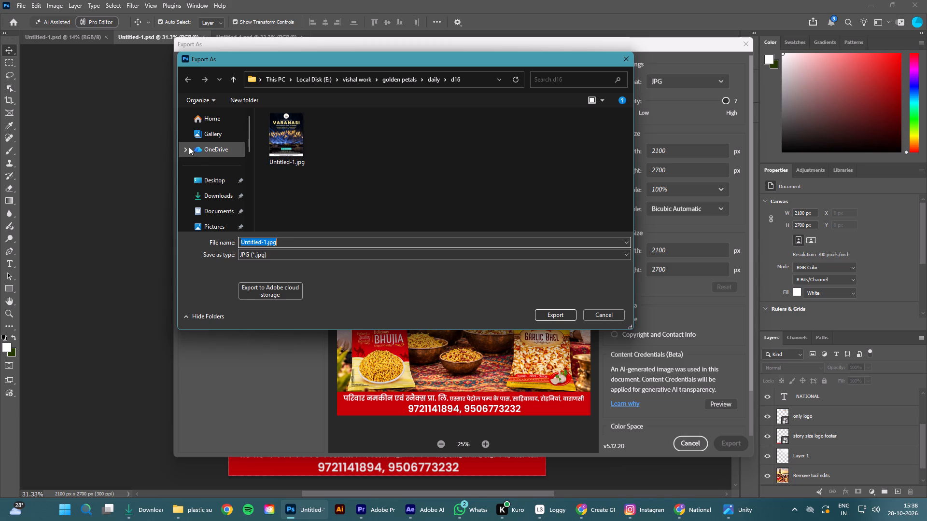
pyautogui.click(357, 82)
pyautogui.scroll(-13, 392, 203)
pyautogui.scroll(-10, 356, 190)
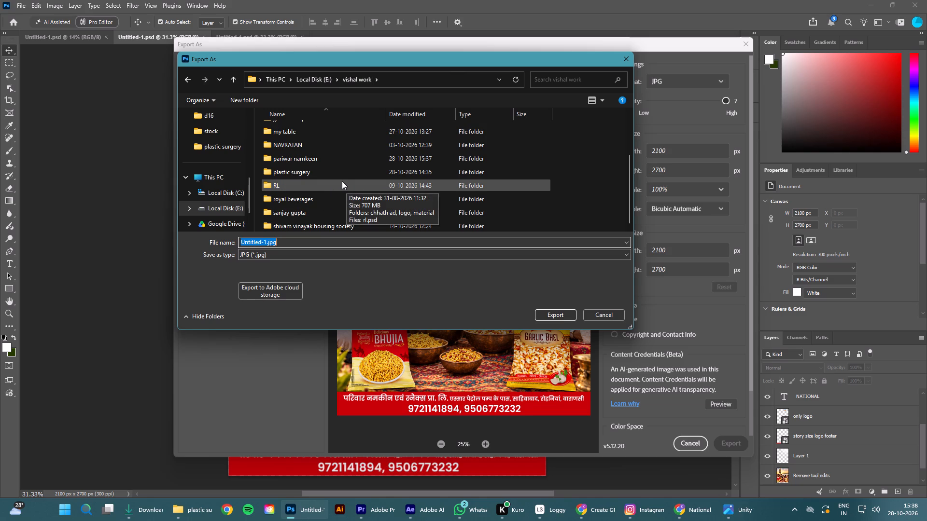
pyautogui.scroll(-8, 340, 194)
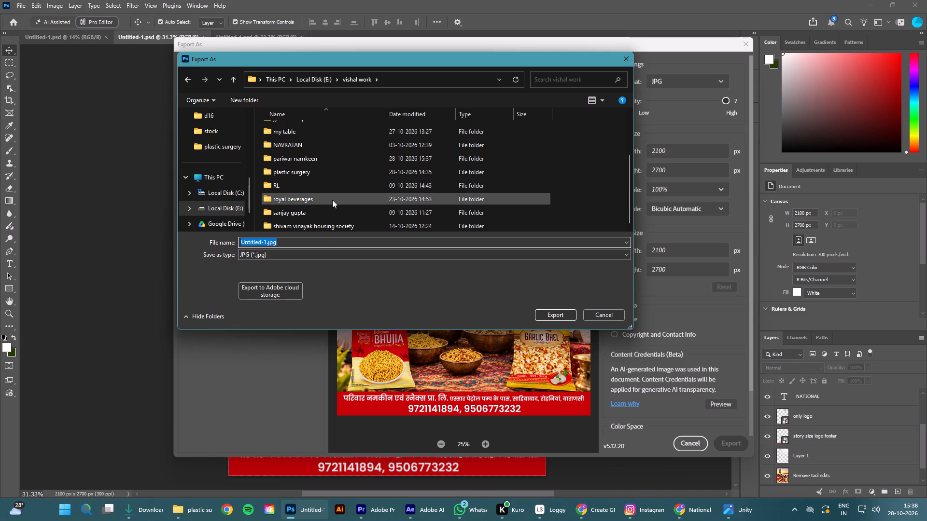
pyautogui.doubleClick(343, 157)
pyautogui.scroll(-5, 354, 259)
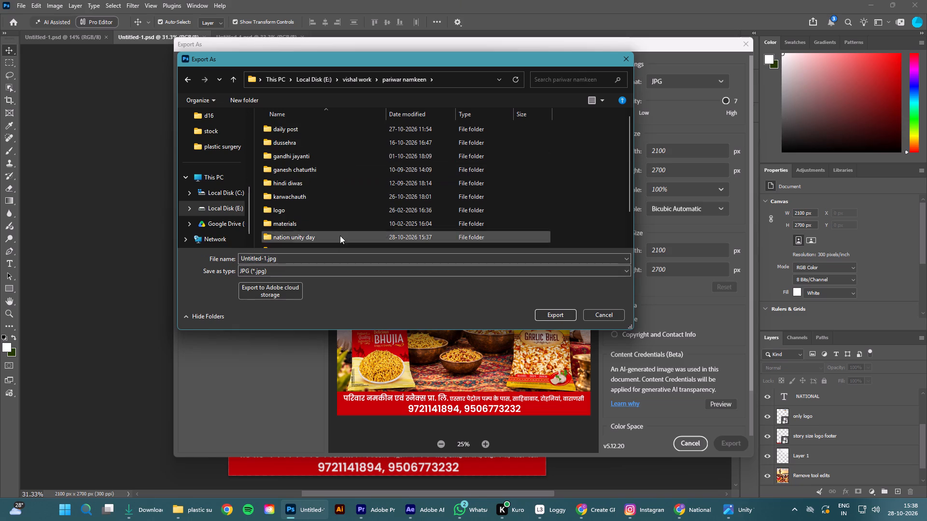
pyautogui.scroll(-1, 334, 222)
pyautogui.doubleClick(333, 203)
pyautogui.click(370, 201)
pyautogui.scroll(-5, 381, 199)
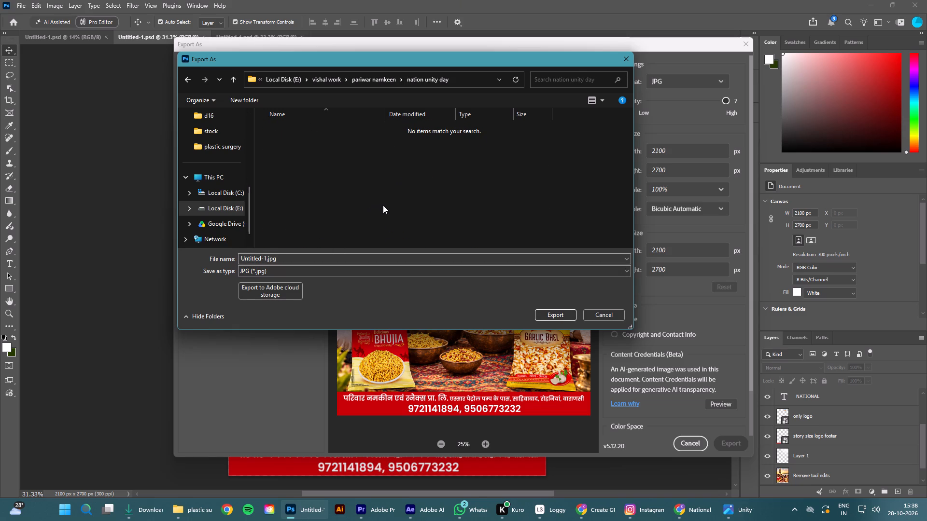
pyautogui.scroll(-2, 383, 205)
pyautogui.click(558, 316)
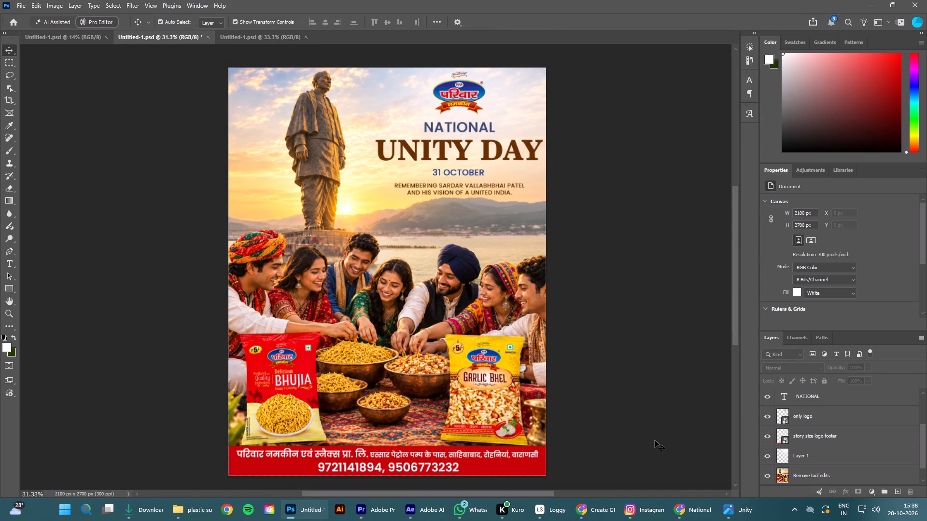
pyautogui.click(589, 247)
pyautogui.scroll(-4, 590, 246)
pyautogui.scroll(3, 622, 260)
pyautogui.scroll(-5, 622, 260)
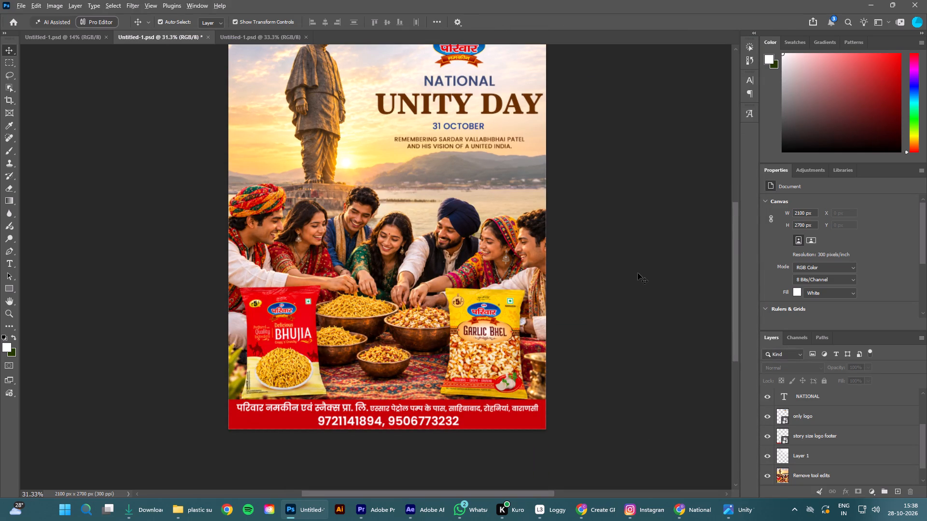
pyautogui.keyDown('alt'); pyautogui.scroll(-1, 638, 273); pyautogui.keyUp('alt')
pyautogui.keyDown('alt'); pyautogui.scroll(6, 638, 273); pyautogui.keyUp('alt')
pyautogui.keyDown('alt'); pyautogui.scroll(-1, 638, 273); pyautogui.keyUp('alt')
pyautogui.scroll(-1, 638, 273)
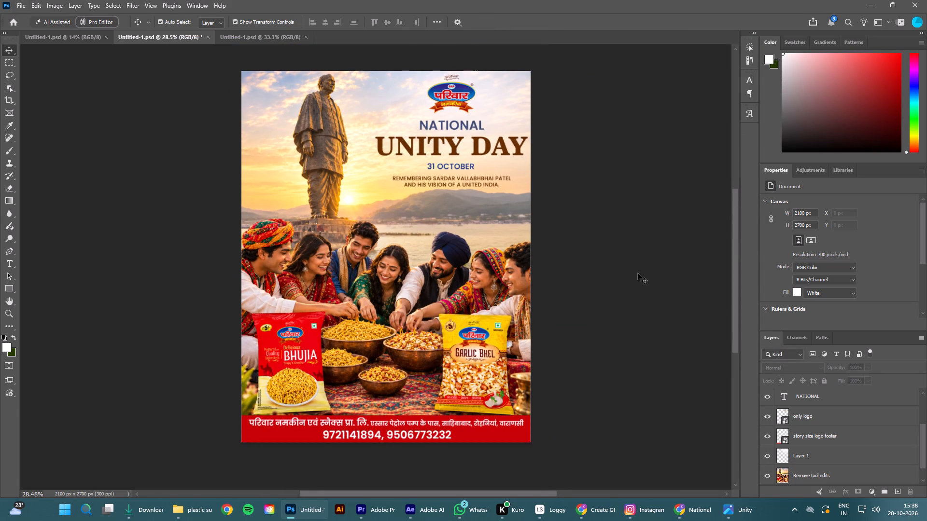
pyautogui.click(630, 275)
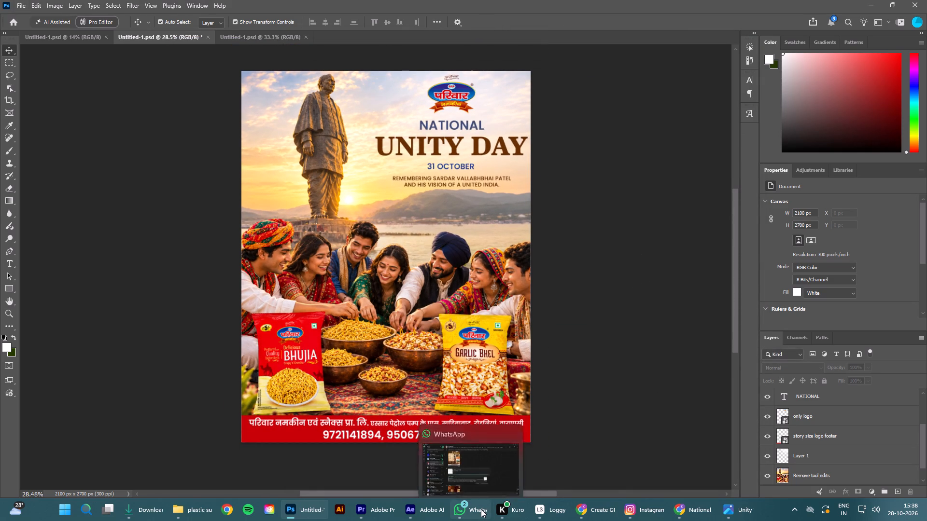